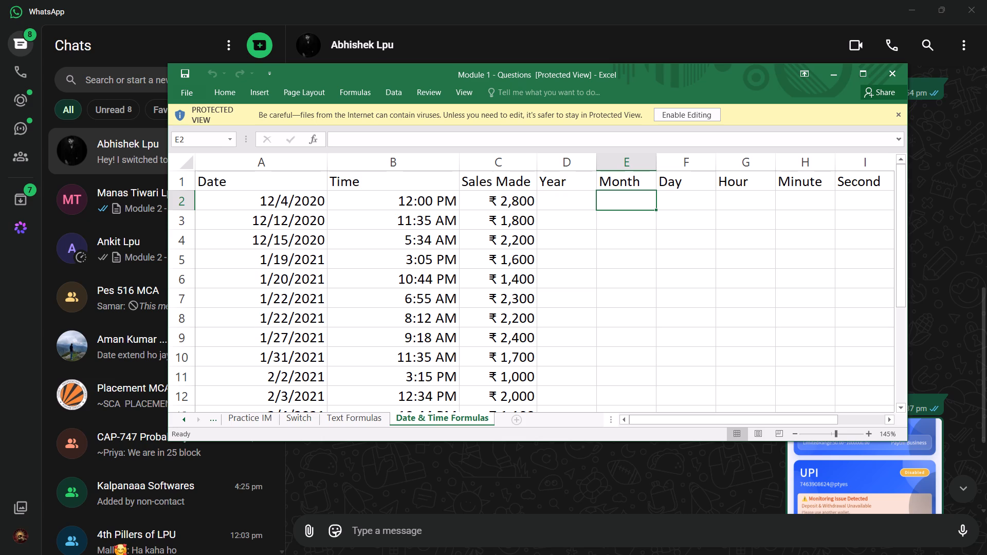
Review the date, time and sales records on the Date & Time Formulas sheet down to the last row.
{"action": "scroll", "coordinate": [466, 293], "scroll_direction": "down", "scroll_amount": 1}
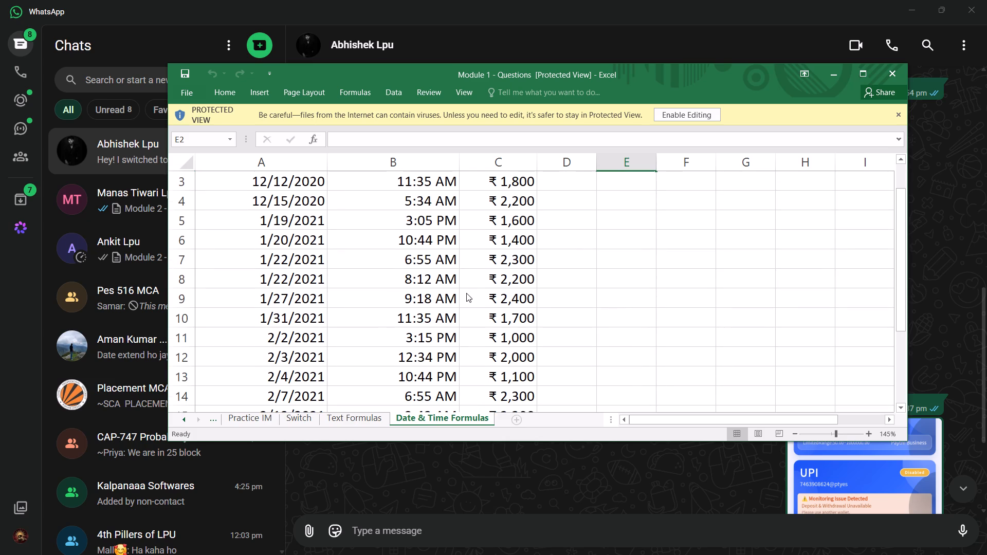
{"action": "scroll", "coordinate": [466, 293], "scroll_direction": "up", "scroll_amount": 1}
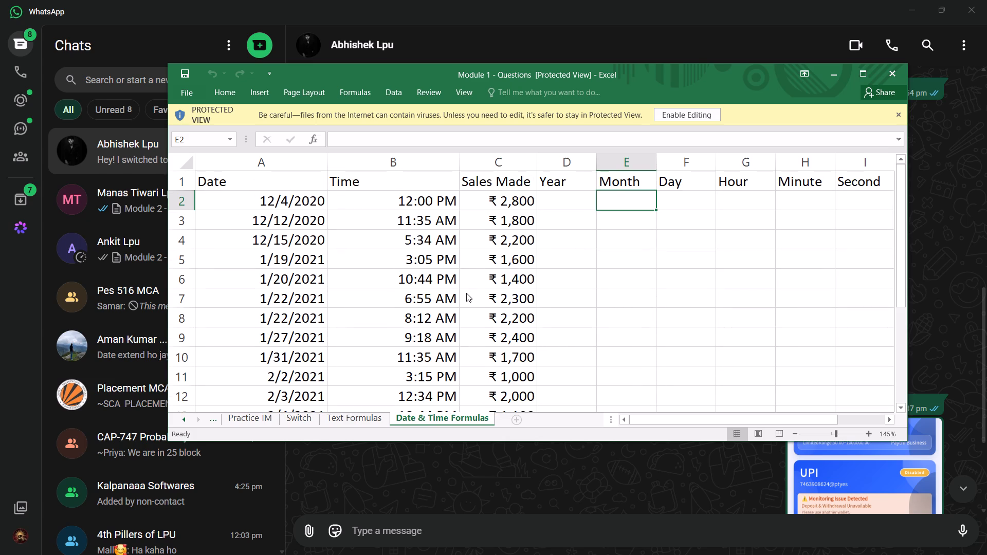
{"action": "scroll", "coordinate": [466, 293], "scroll_direction": "down", "scroll_amount": 2}
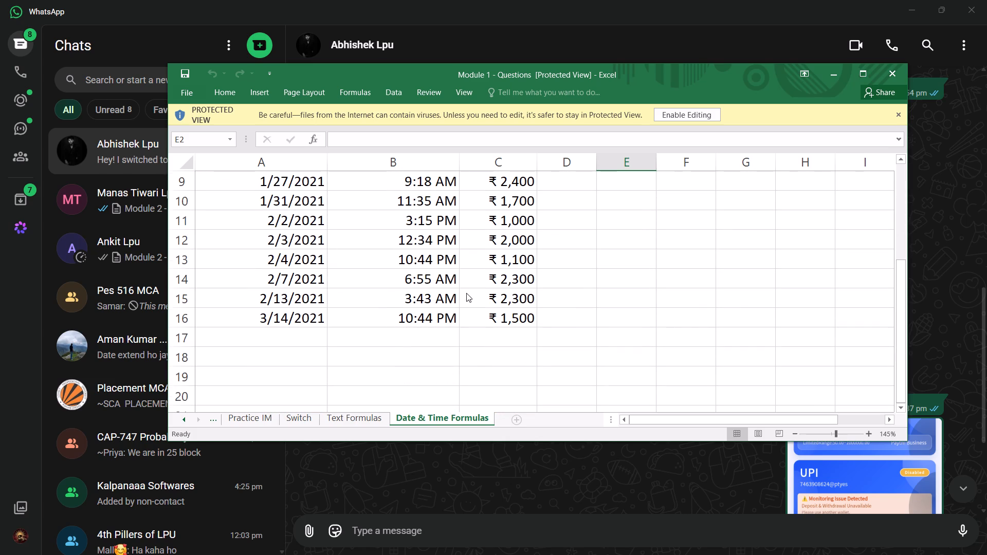
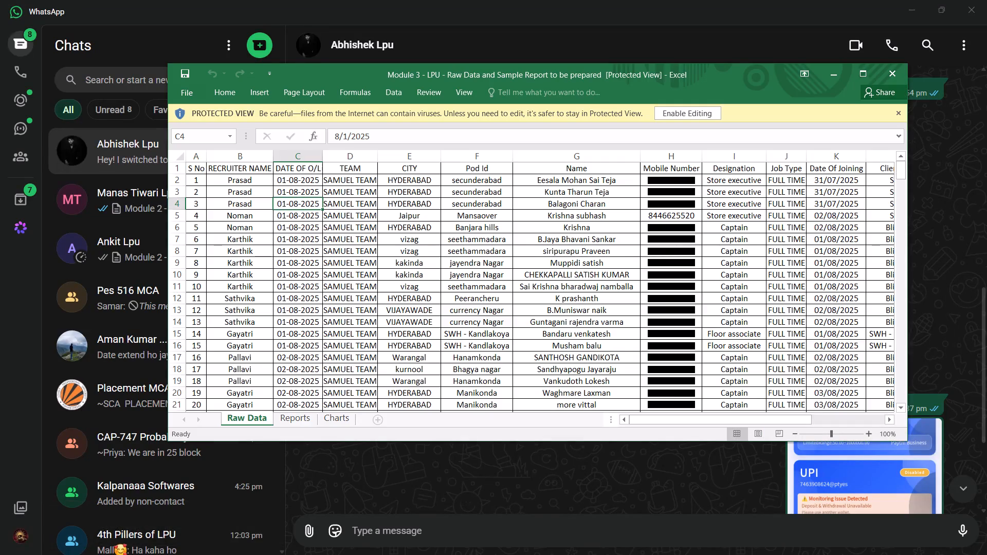
Examine the recruitment records on the Raw Data sheet, from the first row to the last and across to the GCCODE column.
{"action": "scroll", "coordinate": [390, 306], "scroll_direction": "left", "scroll_amount": 3}
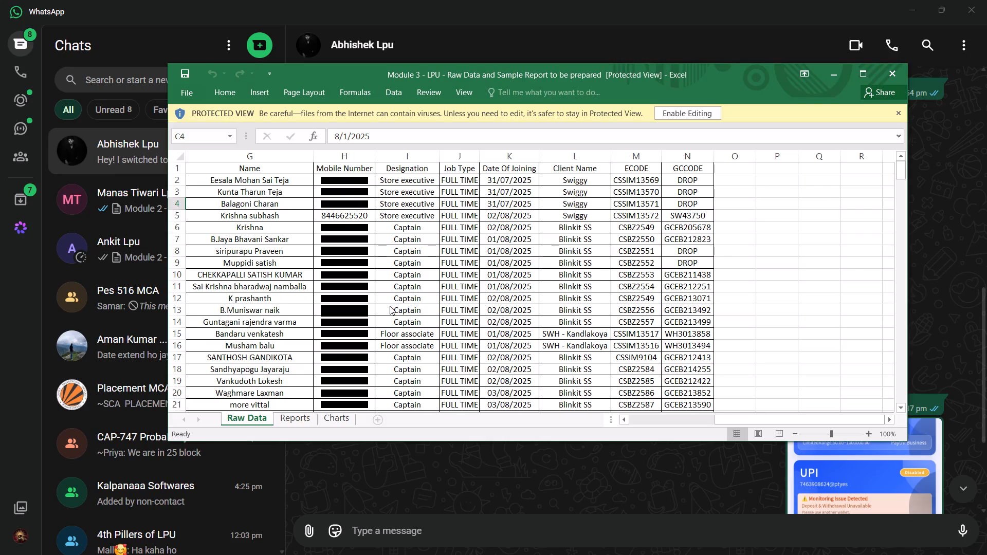
{"action": "scroll", "coordinate": [390, 306], "scroll_direction": "right", "scroll_amount": 2}
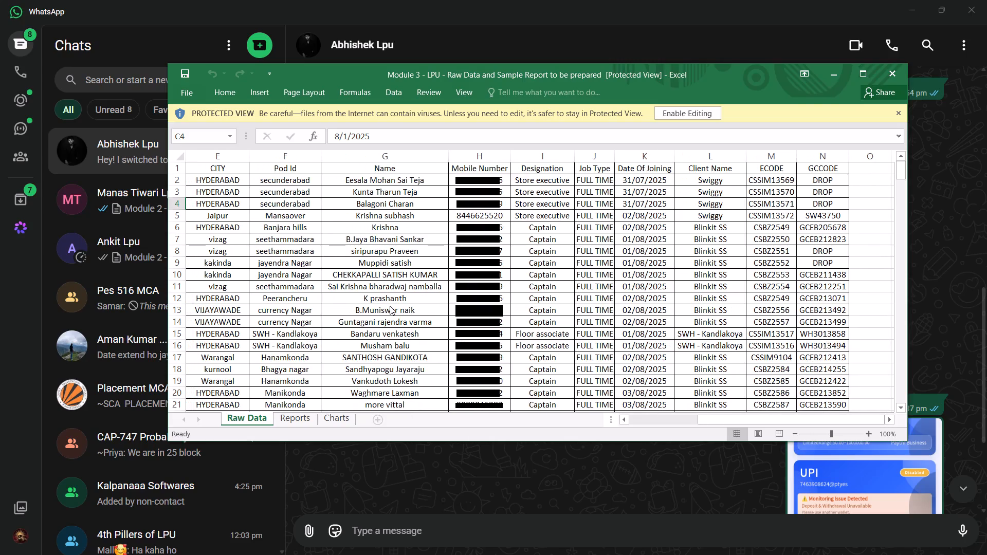
{"action": "scroll", "coordinate": [390, 306], "scroll_direction": "down", "scroll_amount": 4}
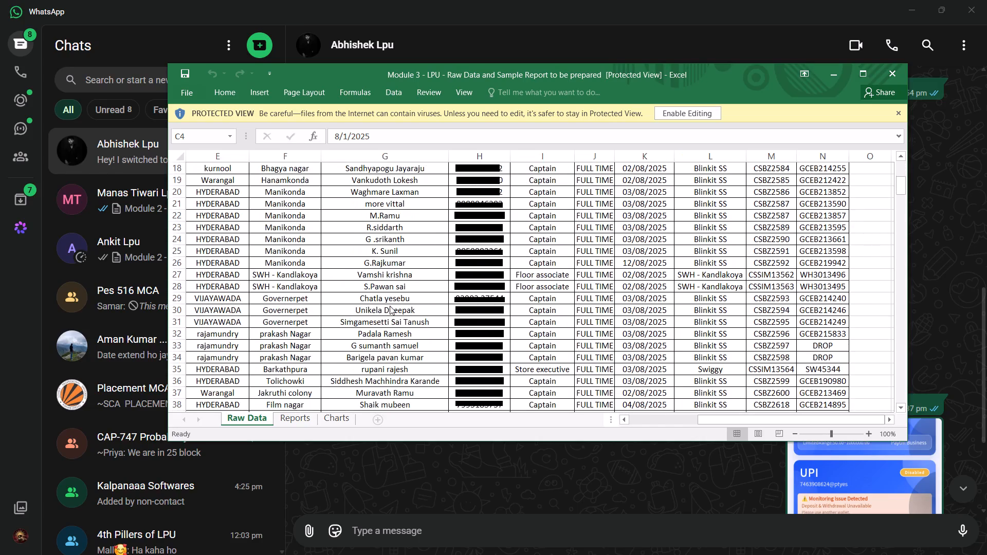
{"action": "scroll", "coordinate": [390, 306], "scroll_direction": "down", "scroll_amount": 7}
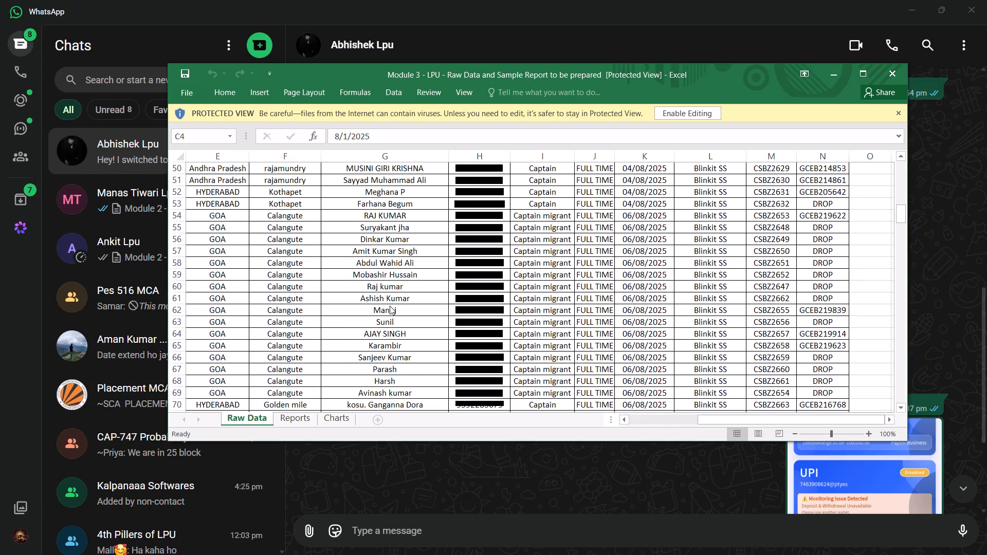
{"action": "scroll", "coordinate": [390, 306], "scroll_direction": "down", "scroll_amount": 1}
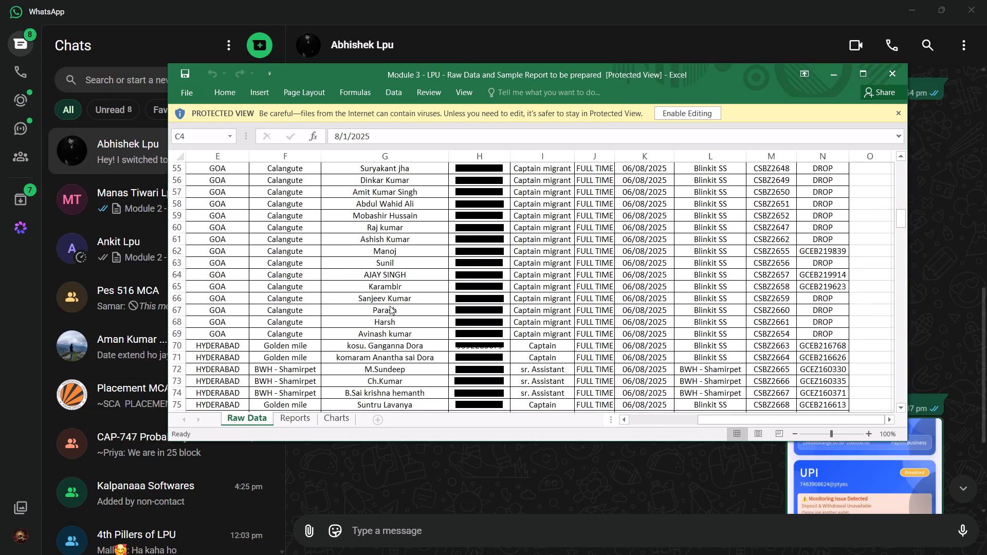
{"action": "scroll", "coordinate": [390, 306], "scroll_direction": "down", "scroll_amount": 6}
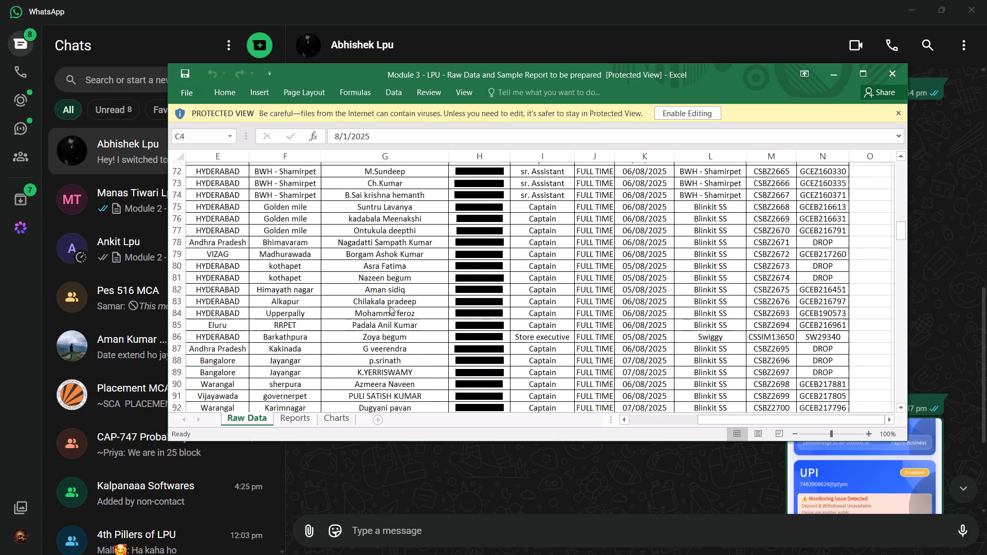
{"action": "scroll", "coordinate": [390, 306], "scroll_direction": "down", "scroll_amount": 5}
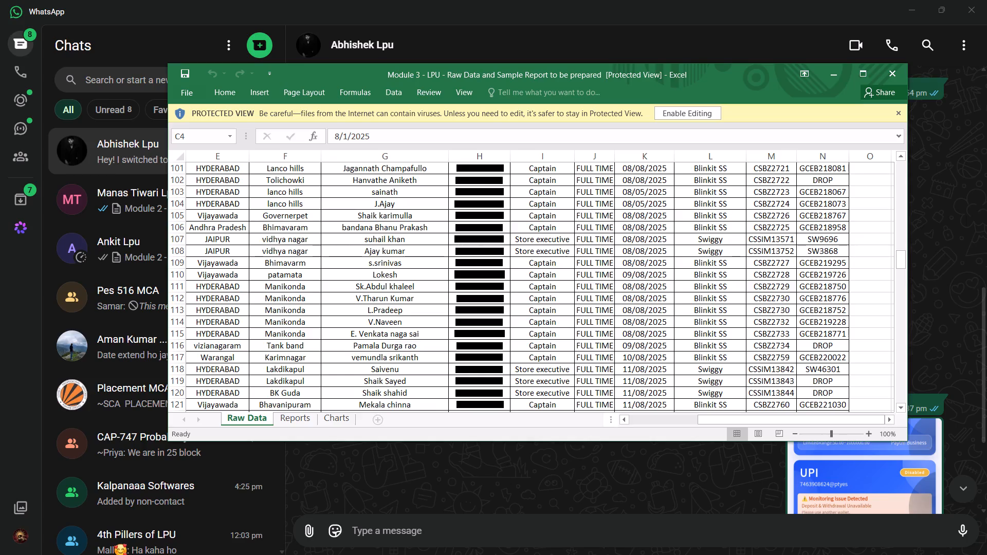
{"action": "scroll", "coordinate": [438, 263], "scroll_direction": "down", "scroll_amount": 12}
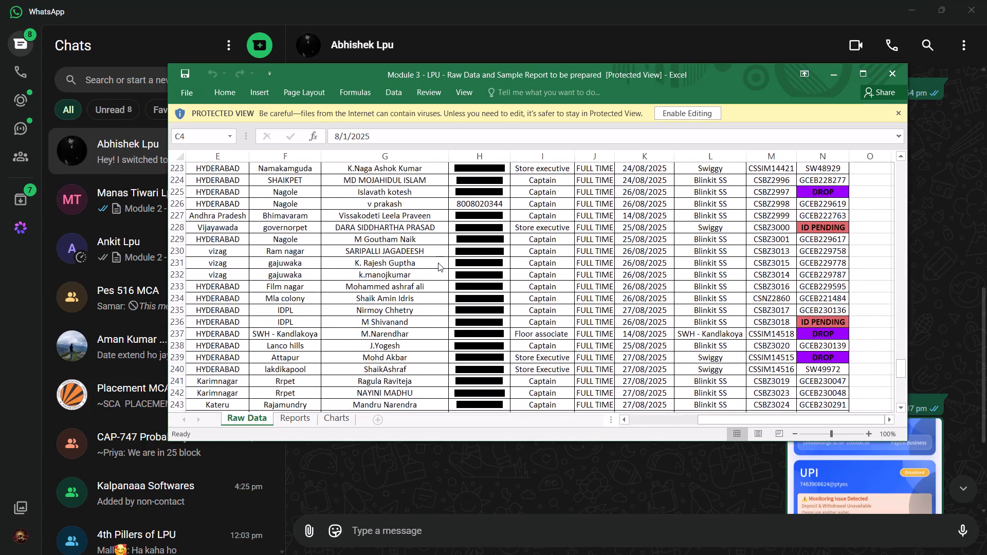
{"action": "scroll", "coordinate": [438, 263], "scroll_direction": "down", "scroll_amount": 1}
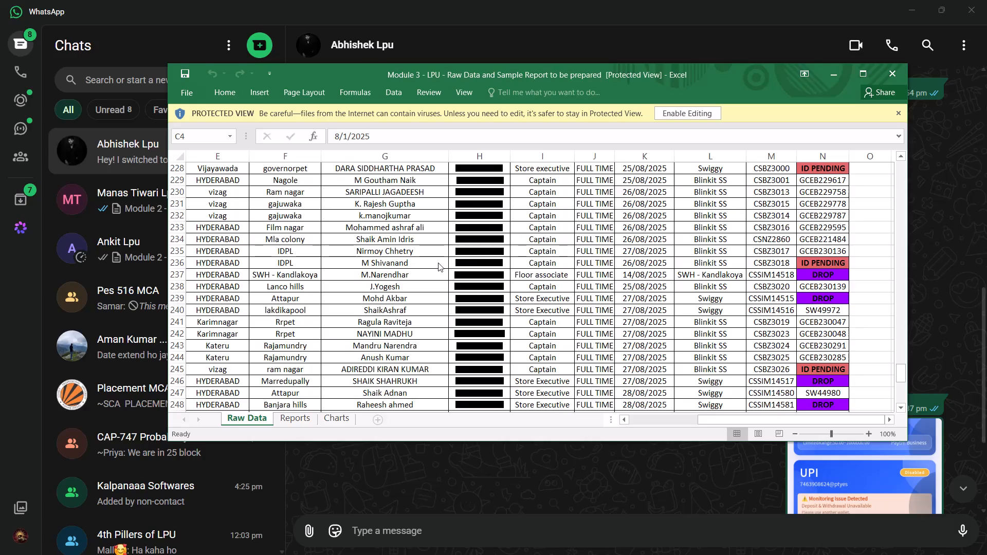
{"action": "scroll", "coordinate": [438, 263], "scroll_direction": "down", "scroll_amount": 1}
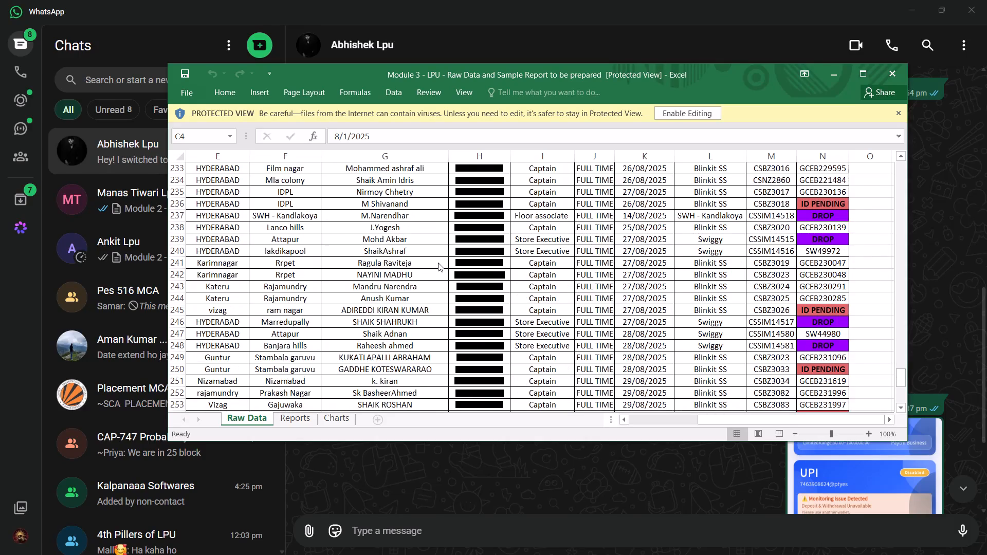
{"action": "scroll", "coordinate": [438, 263], "scroll_direction": "down", "scroll_amount": 2}
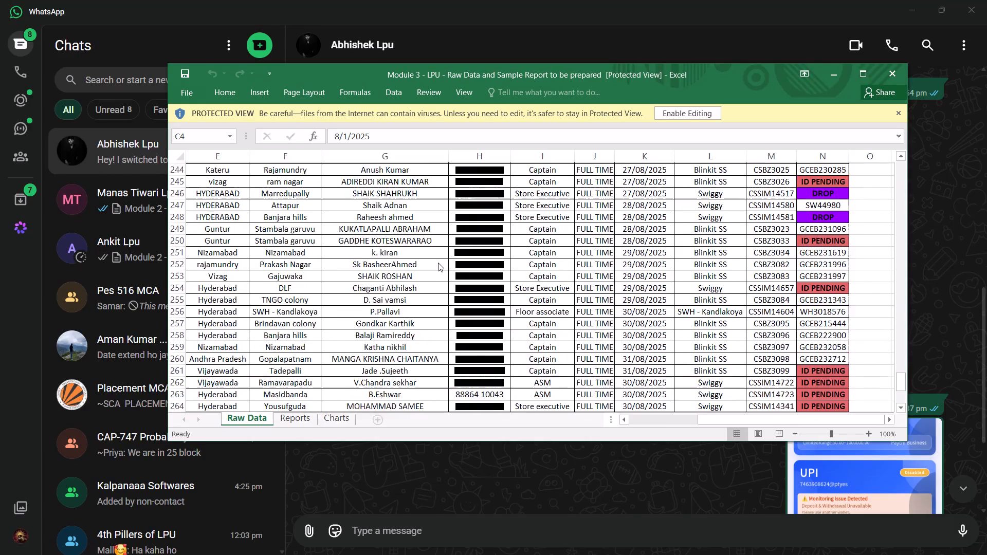
{"action": "scroll", "coordinate": [438, 263], "scroll_direction": "down", "scroll_amount": 3}
{"action": "scroll", "coordinate": [438, 263], "scroll_direction": "up", "scroll_amount": 4}
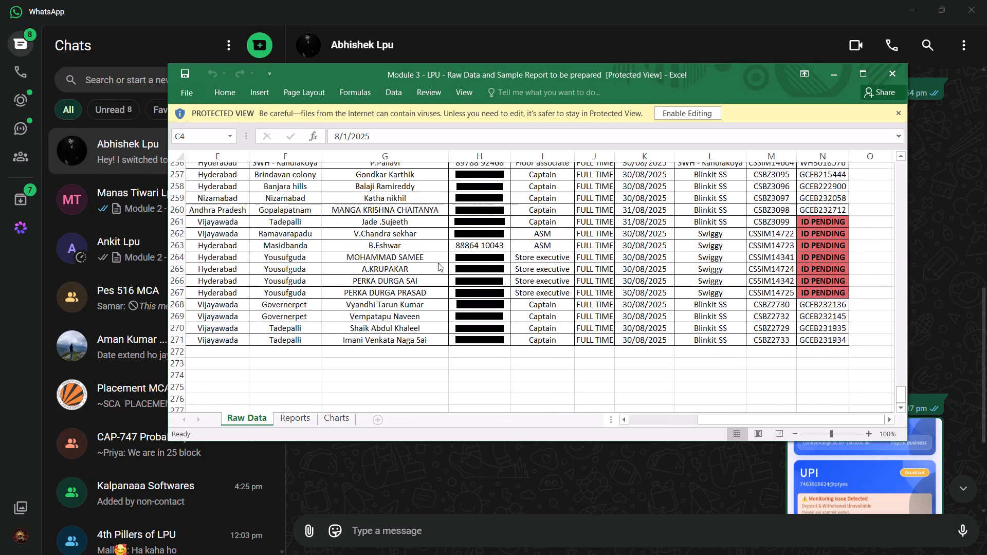
{"action": "scroll", "coordinate": [438, 263], "scroll_direction": "up", "scroll_amount": 1}
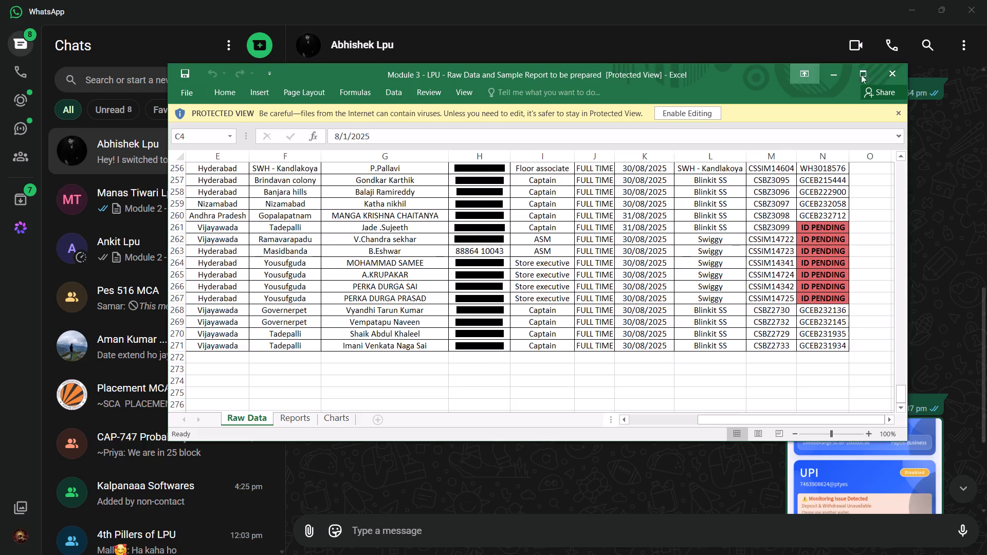
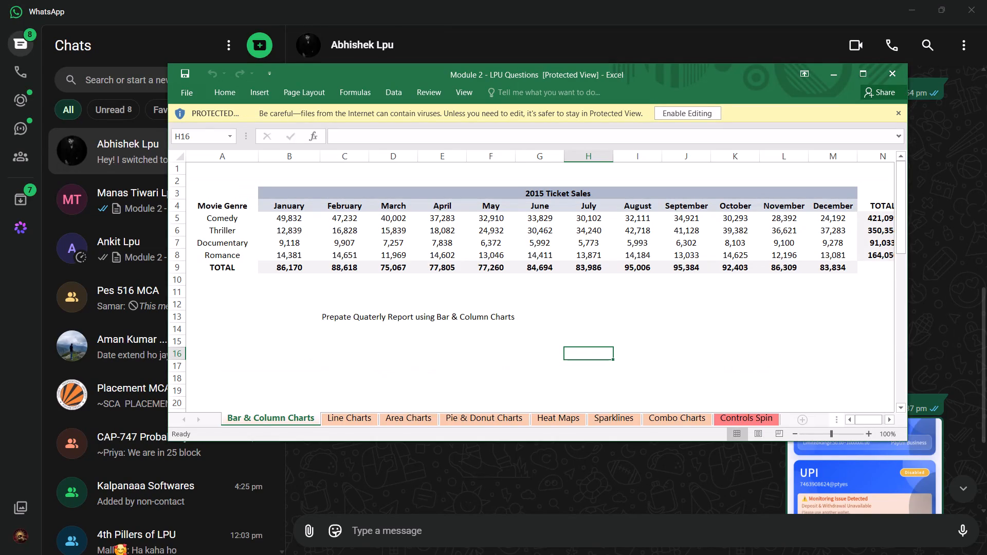
Examine the Bar & Column Charts sheet of the Module 2 workbook, across the 2015 Ticket Sales table and down through the rows below it.
{"action": "scroll", "coordinate": [449, 297], "scroll_direction": "left", "scroll_amount": 1}
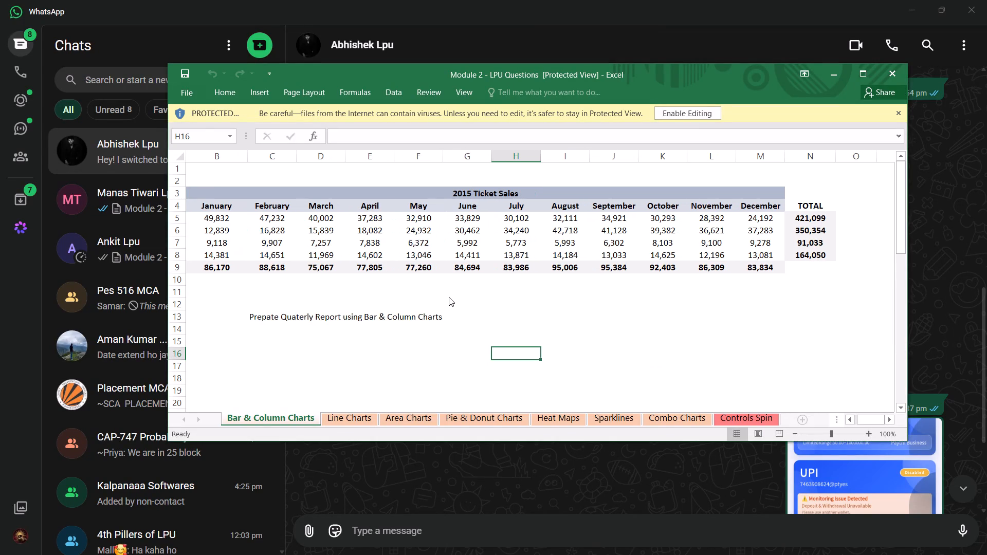
{"action": "scroll", "coordinate": [449, 297], "scroll_direction": "right", "scroll_amount": 3}
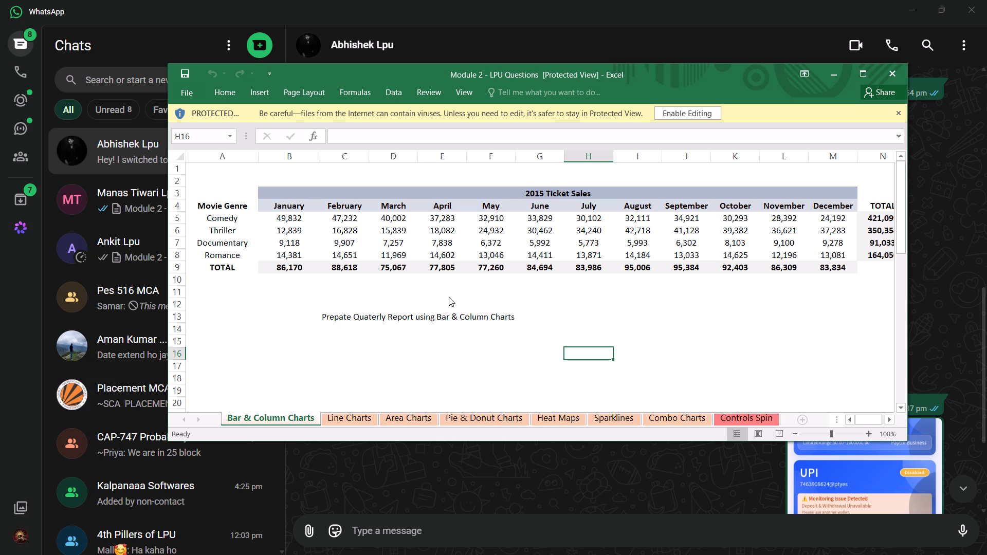
{"action": "scroll", "coordinate": [449, 297], "scroll_direction": "down", "scroll_amount": 8}
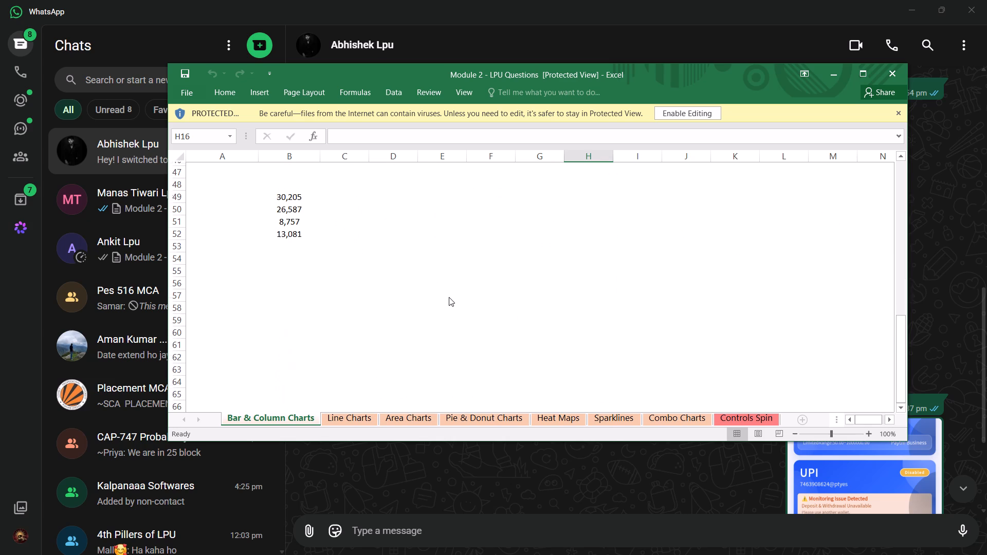
{"action": "scroll", "coordinate": [449, 297], "scroll_direction": "down", "scroll_amount": 2}
{"action": "scroll", "coordinate": [449, 297], "scroll_direction": "up", "scroll_amount": 2}
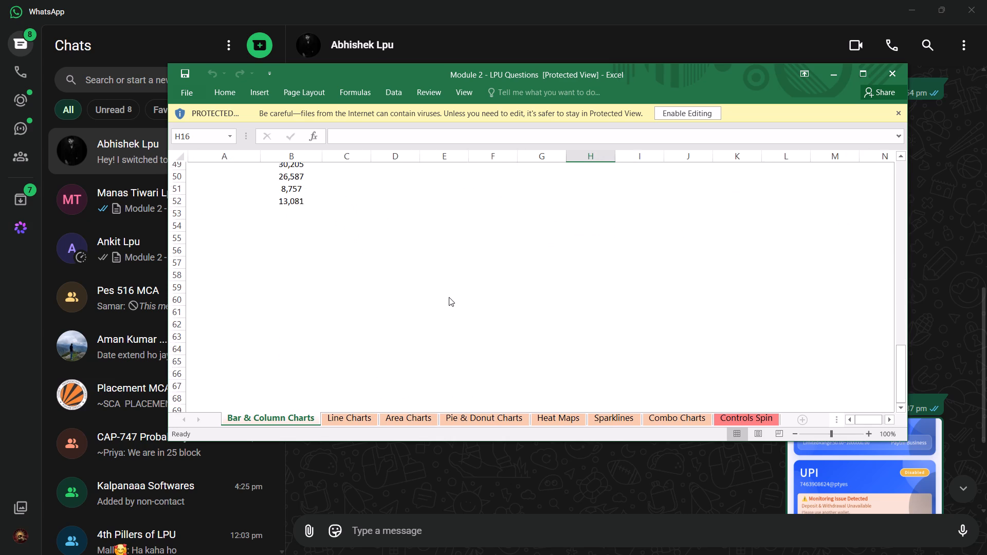
Check the contents of cell B49 in the loose figures below the 2015 Ticket Sales table, and return to the table.
{"action": "scroll", "coordinate": [449, 297], "scroll_direction": "up", "scroll_amount": 1}
{"action": "left_click", "coordinate": [285, 223]}
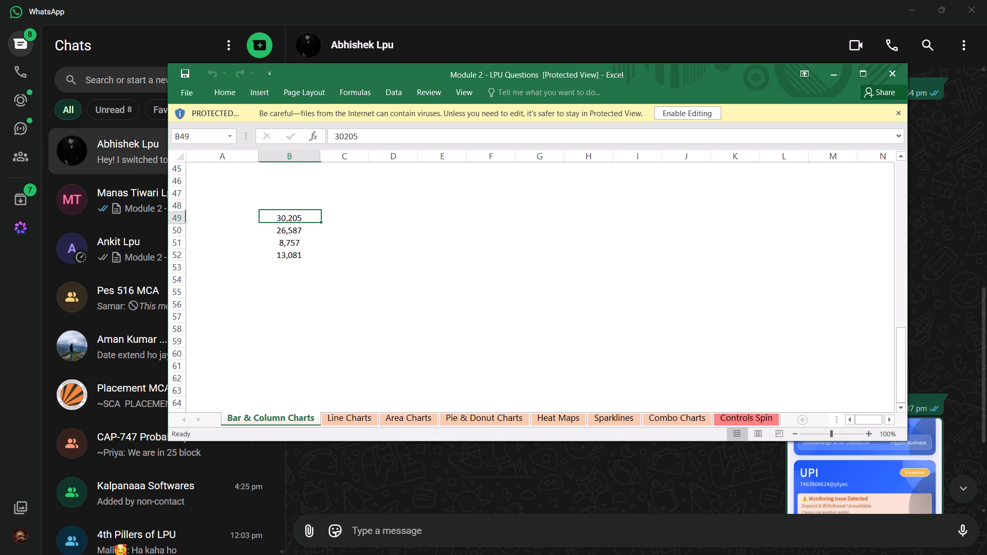
{"action": "left_click", "coordinate": [235, 211]}
{"action": "left_click", "coordinate": [287, 221]}
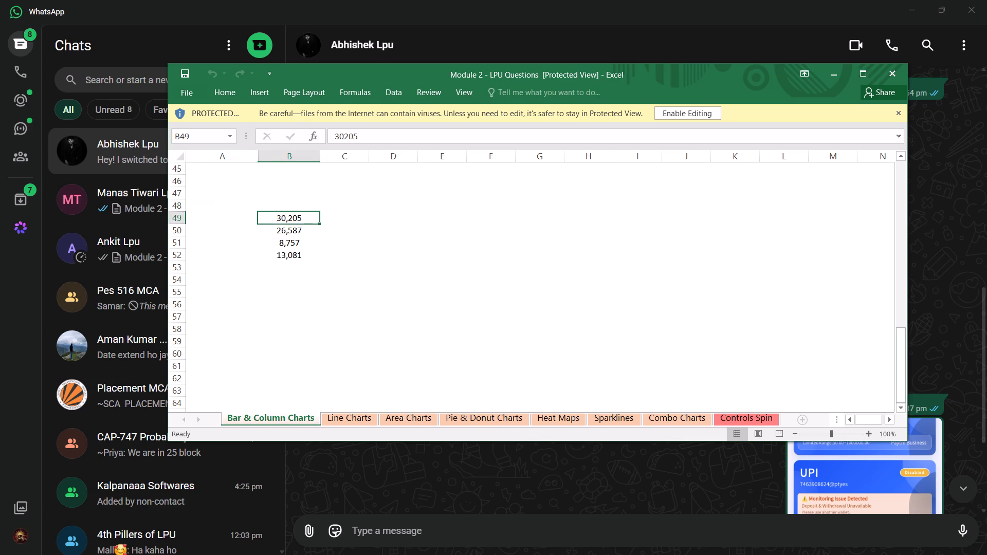
{"action": "scroll", "coordinate": [287, 221], "scroll_direction": "up", "scroll_amount": 7}
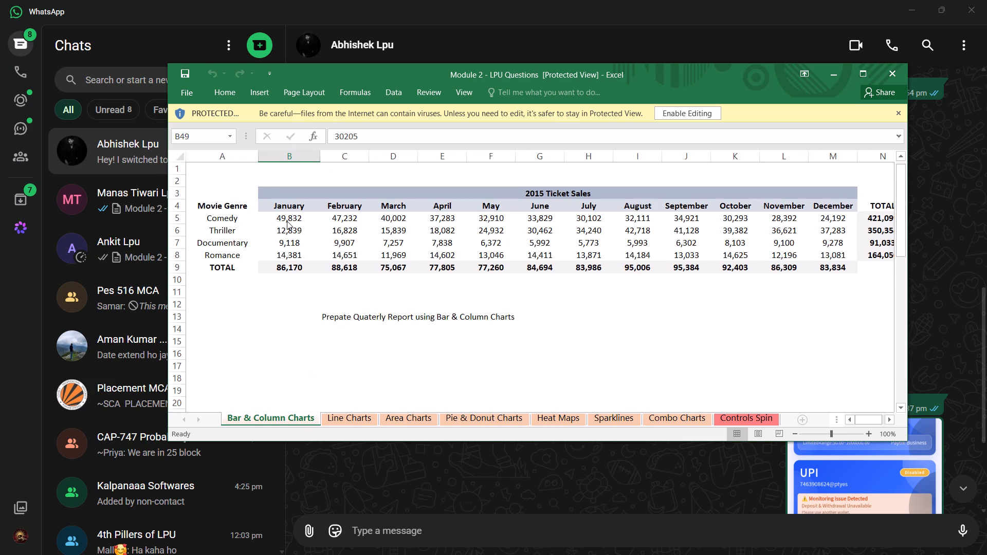
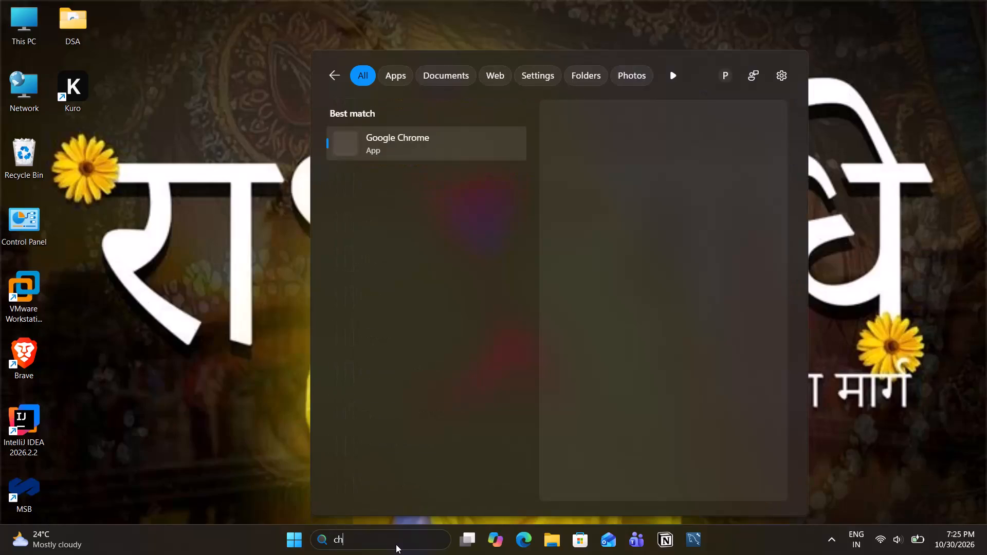
Launch Google Chrome from the desktop search.
{"action": "key", "text": "Return"}
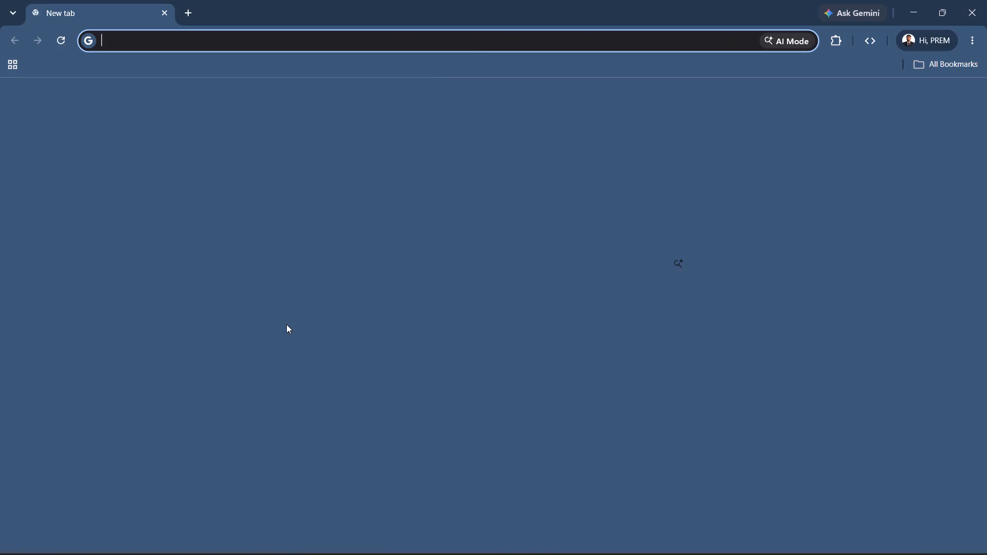
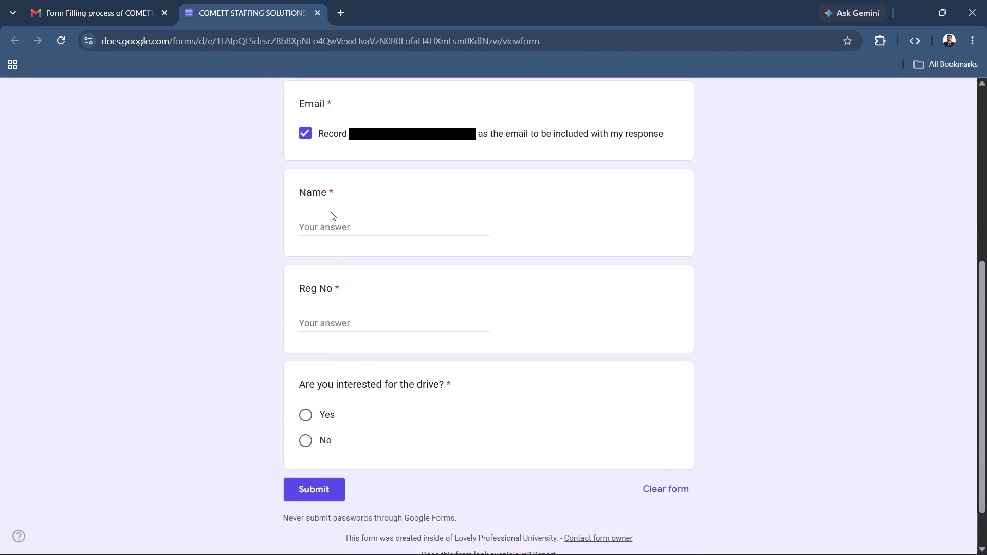
Enter the respondent's name and registration number in the Name and Reg No fields of the COMETT Staffing Solutions form.
{"action": "left_click", "coordinate": [331, 212]}
{"action": "left_click", "coordinate": [331, 225]}
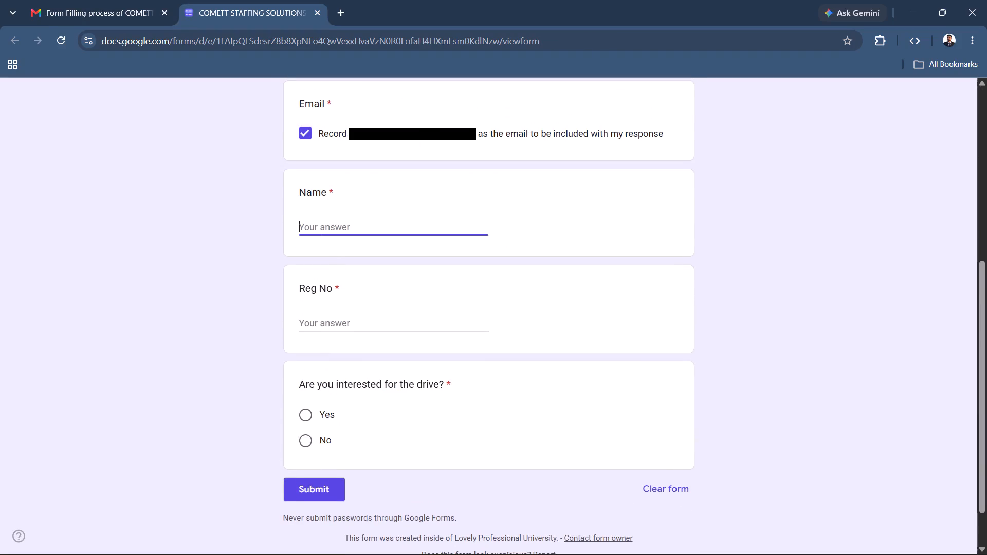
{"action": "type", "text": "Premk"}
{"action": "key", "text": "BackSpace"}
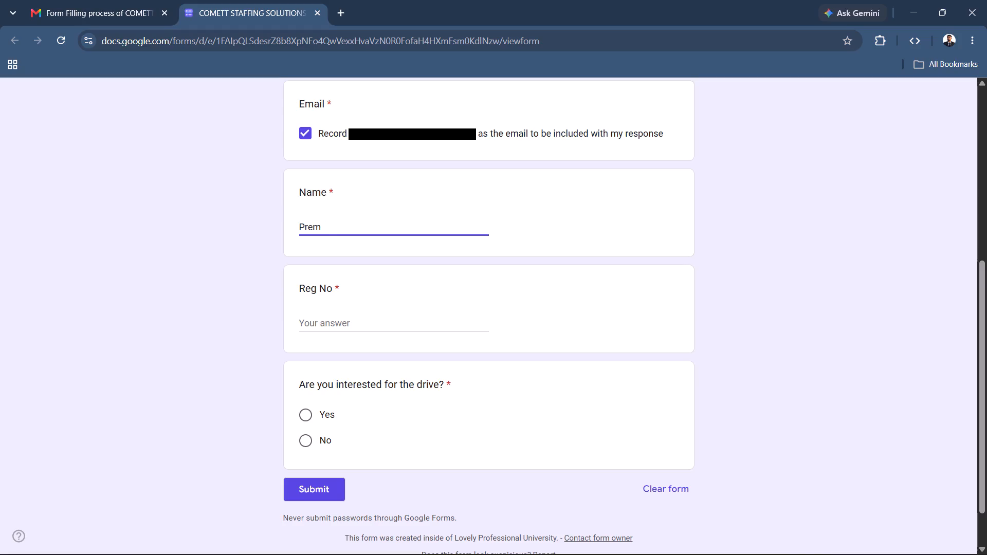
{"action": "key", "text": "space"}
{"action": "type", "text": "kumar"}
{"action": "left_click", "coordinate": [307, 321]}
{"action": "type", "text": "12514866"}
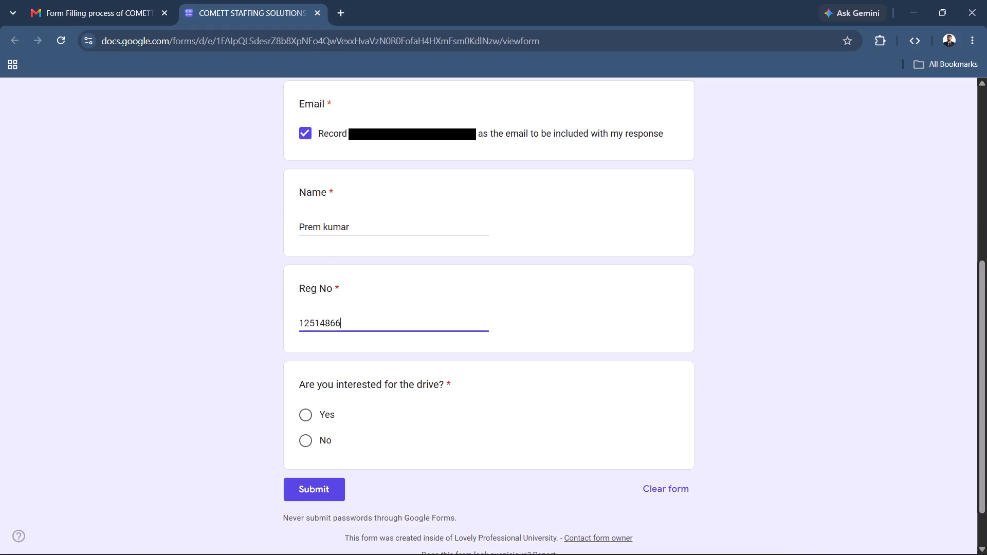
Answer Yes to the question "Are you interested for the drive?".
{"action": "left_click", "coordinate": [306, 413]}
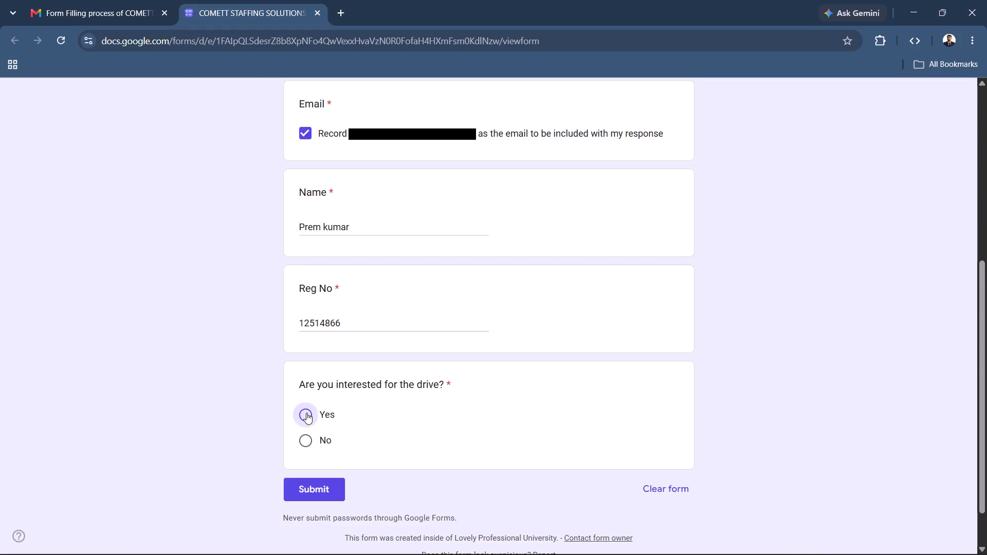
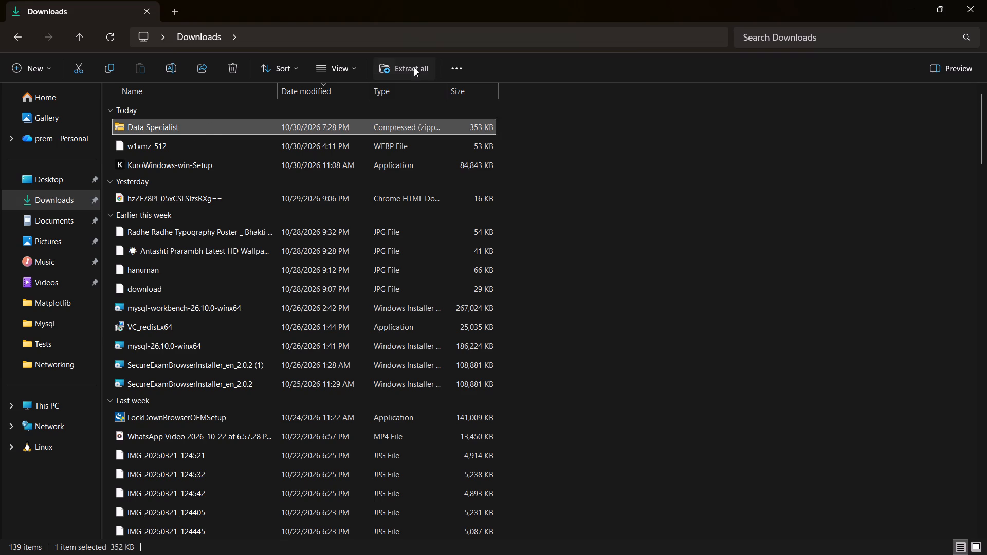
Extract the Data Specialist compressed archive into a Data Specialist folder within Downloads.
{"action": "left_click", "coordinate": [577, 408]}
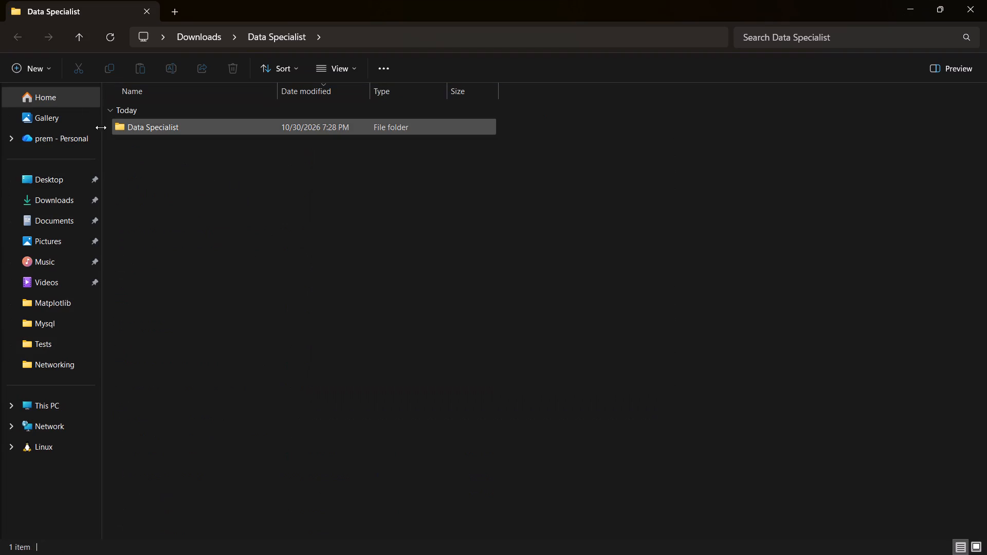
Cancel the interrupted file action and delete the Data Specialist compressed archive from the Downloads folder.
{"action": "left_click_drag", "start_coordinate": [56, 212], "coordinate": [58, 200]}
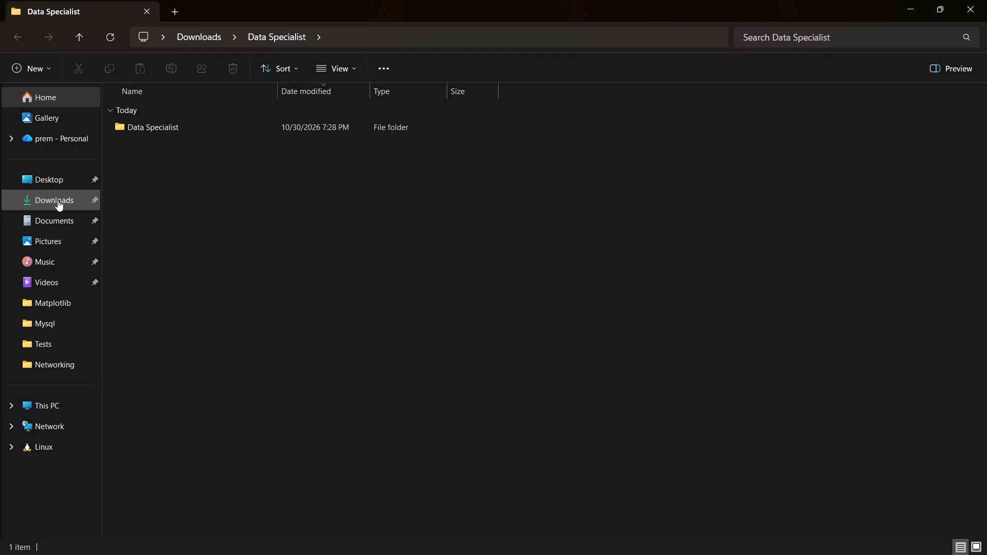
{"action": "left_click", "coordinate": [58, 200]}
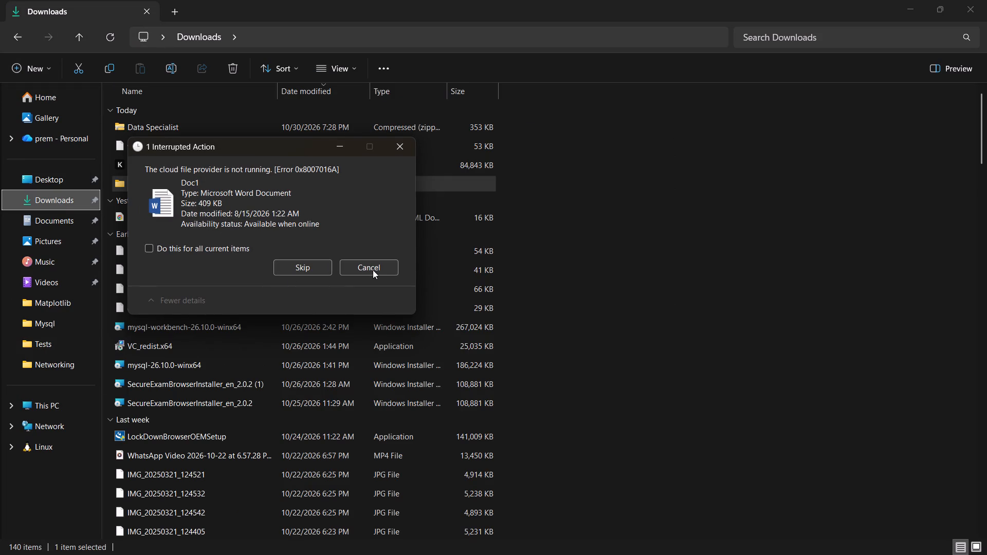
{"action": "left_click", "coordinate": [373, 270]}
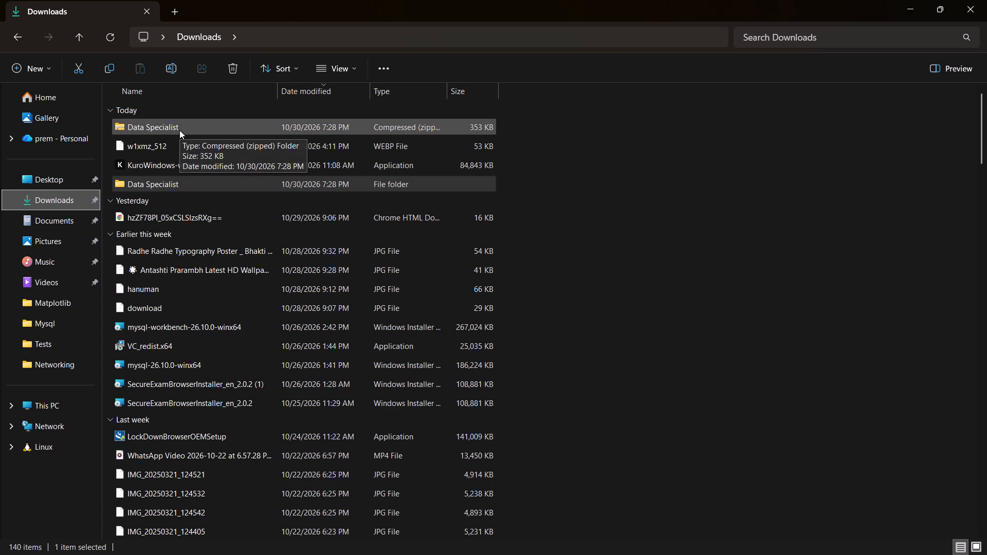
{"action": "left_click", "coordinate": [179, 130]}
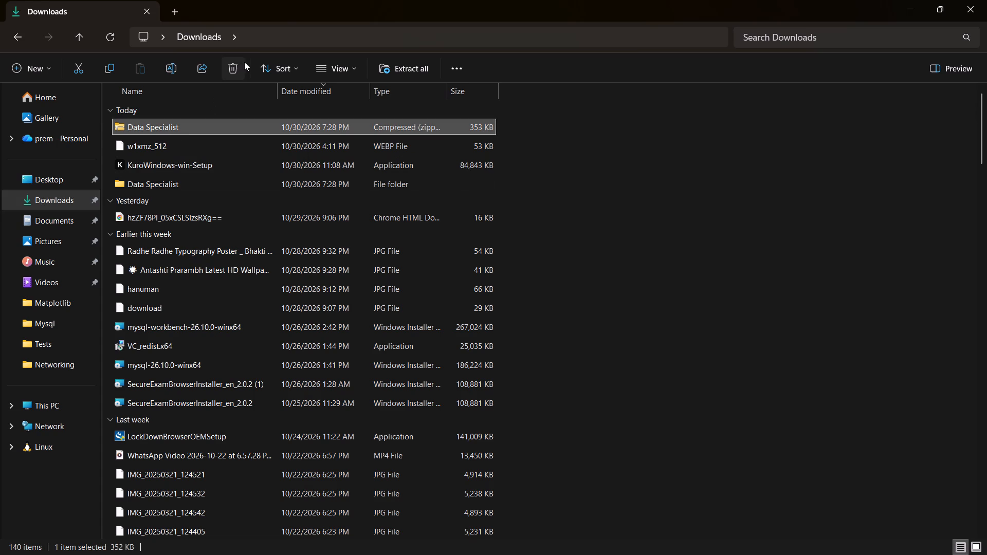
{"action": "left_click", "coordinate": [234, 71]}
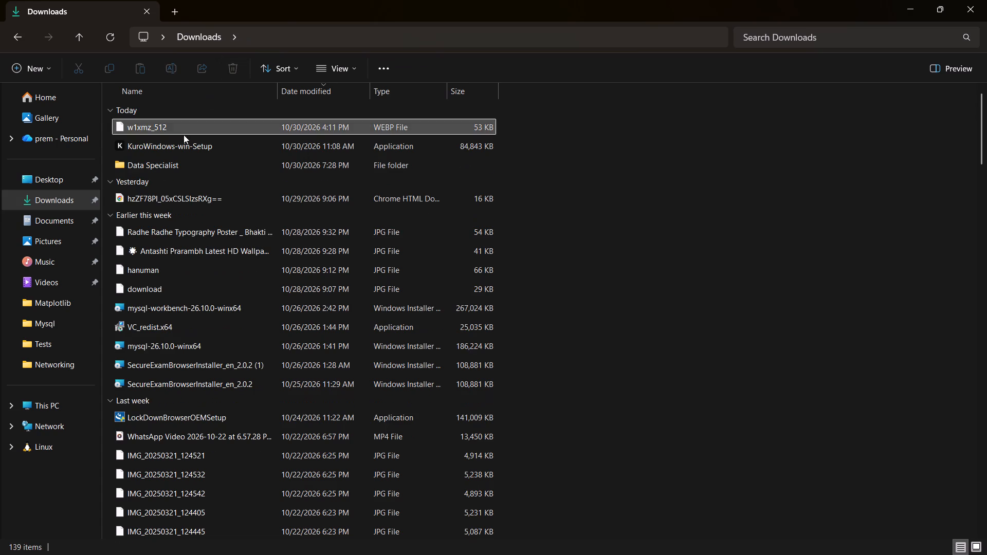
Open the Module 1 - Questions workbook from the inner Data Specialist folder and maximize its window.
{"action": "double_click", "coordinate": [173, 163]}
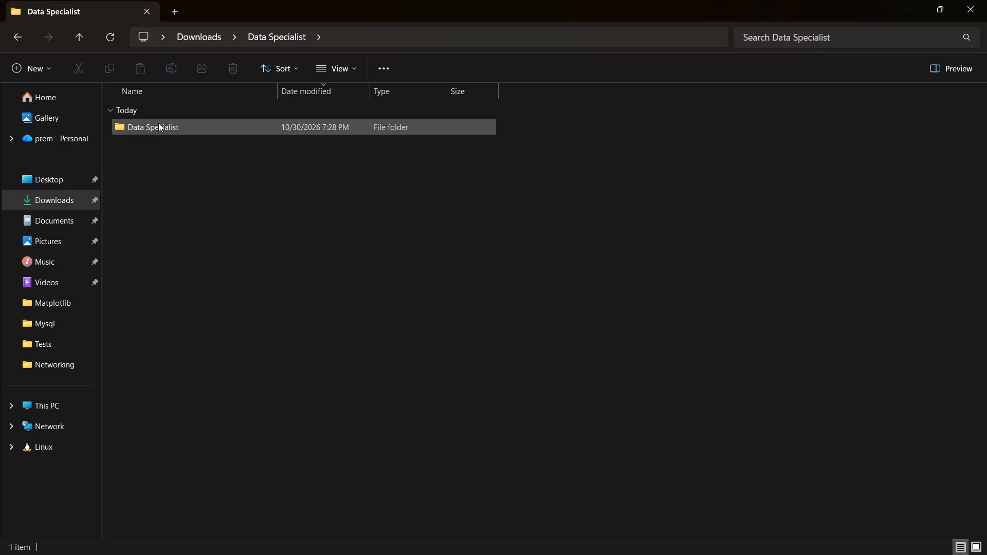
{"action": "double_click", "coordinate": [158, 123]}
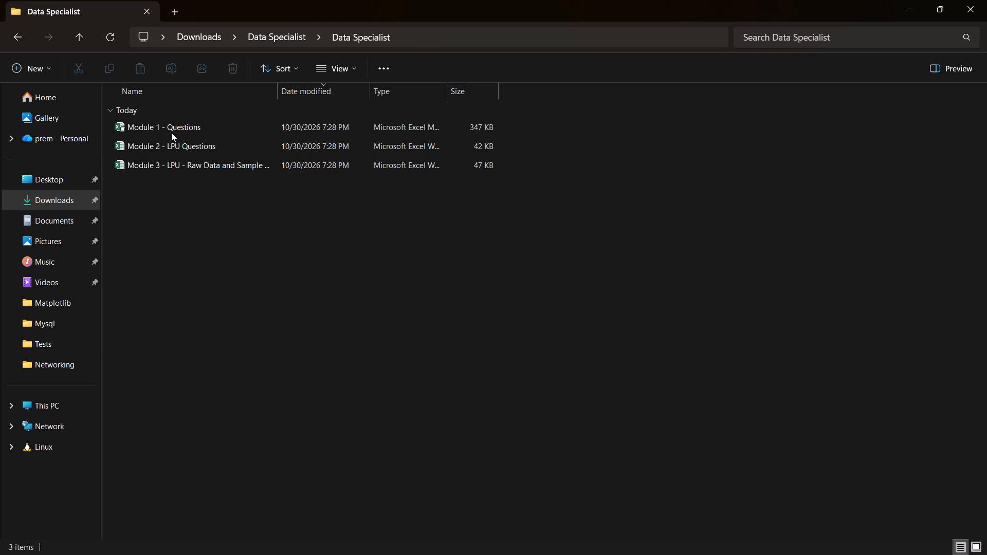
{"action": "double_click", "coordinate": [171, 131]}
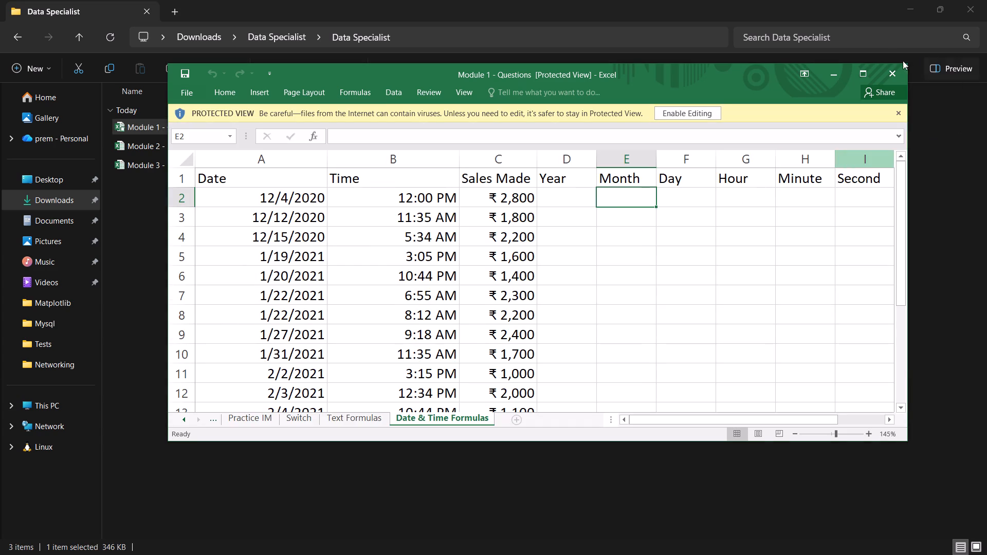
{"action": "left_click", "coordinate": [858, 75]}
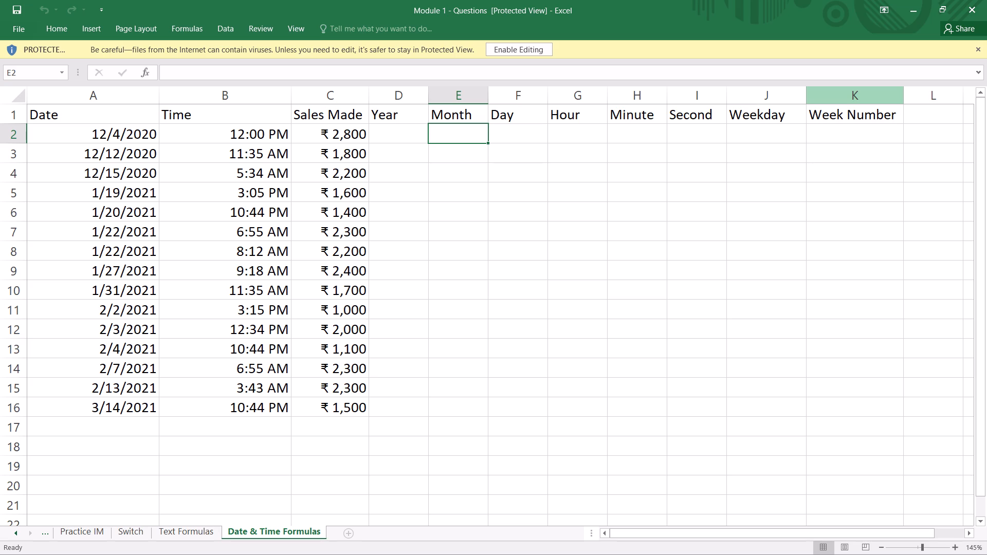
Examine the empty Year through Week Number columns on the Date & Time Formulas sheet, and close the Module 1 workbook.
{"action": "left_click", "coordinate": [390, 135]}
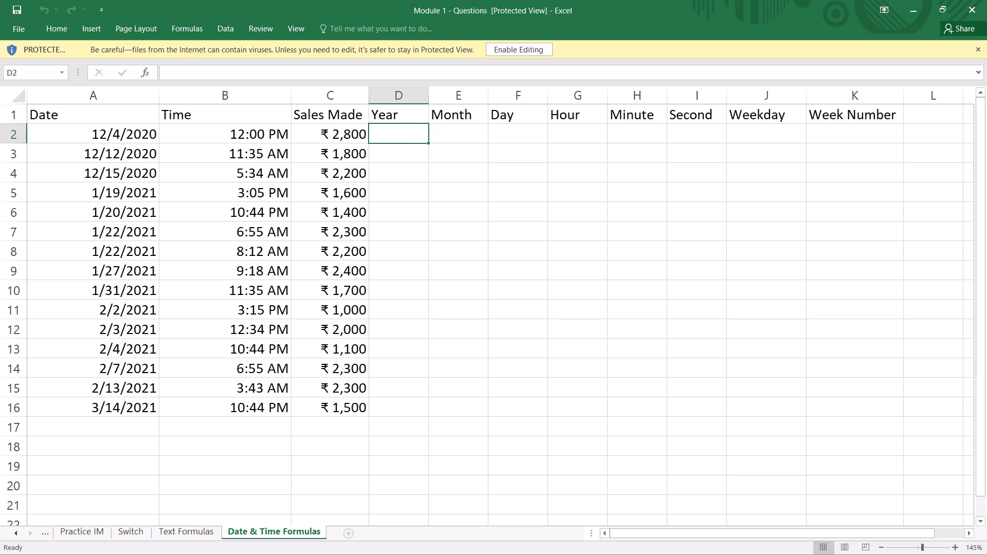
{"action": "left_click", "coordinate": [473, 140]}
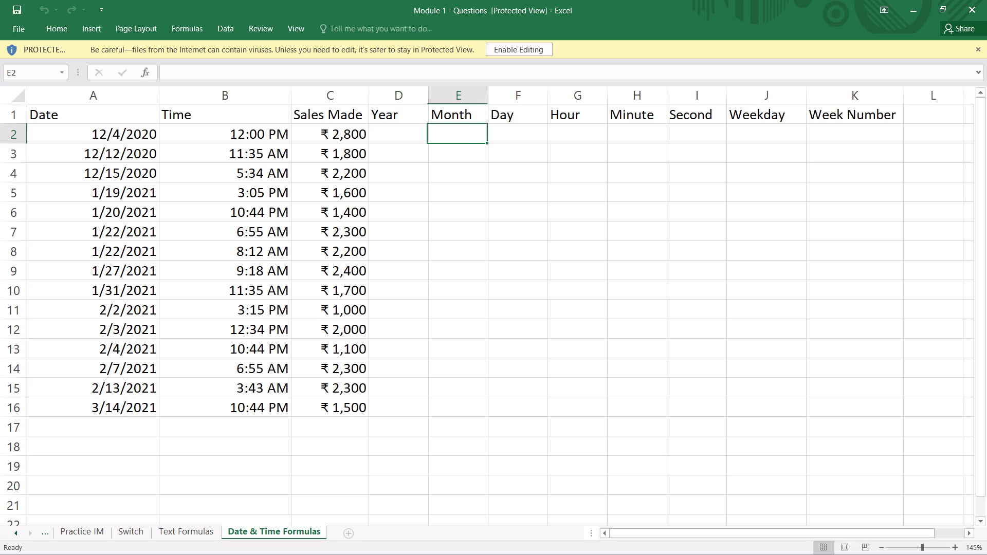
{"action": "left_click", "coordinate": [517, 140]}
{"action": "left_click", "coordinate": [574, 136]}
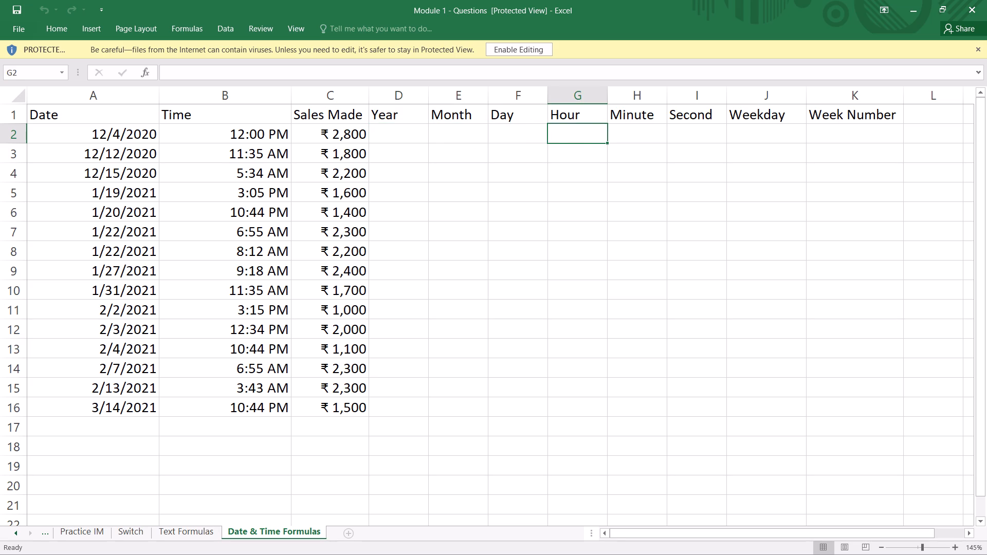
{"action": "left_click", "coordinate": [646, 132]}
{"action": "left_click", "coordinate": [710, 130]}
{"action": "left_click", "coordinate": [753, 131]}
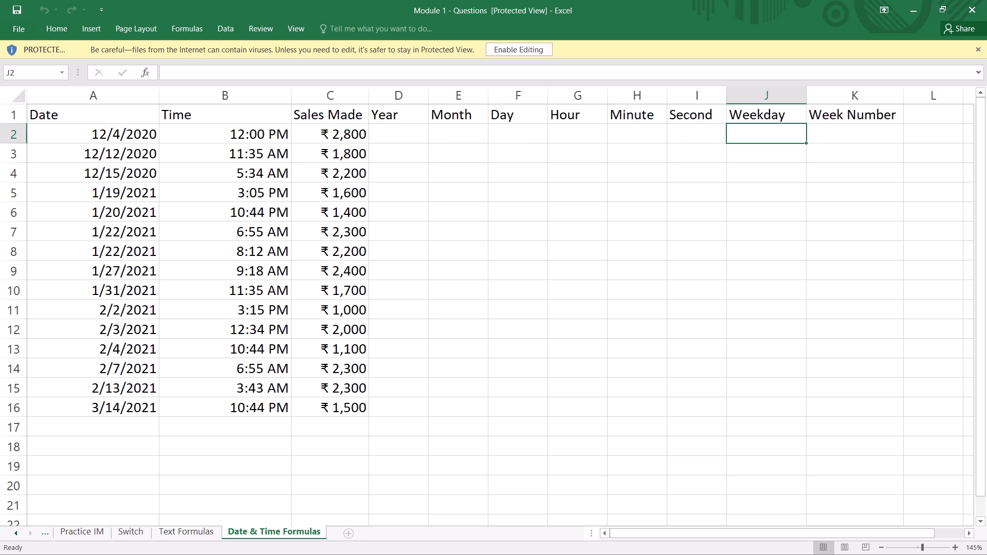
{"action": "left_click", "coordinate": [821, 132]}
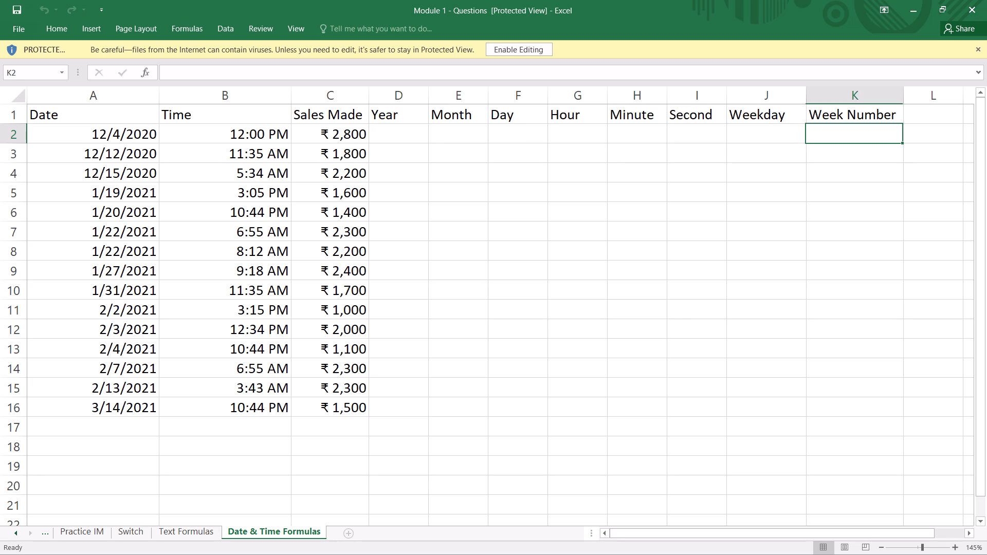
{"action": "left_click", "coordinate": [754, 138]}
{"action": "left_click", "coordinate": [694, 138]}
{"action": "left_click", "coordinate": [616, 134]}
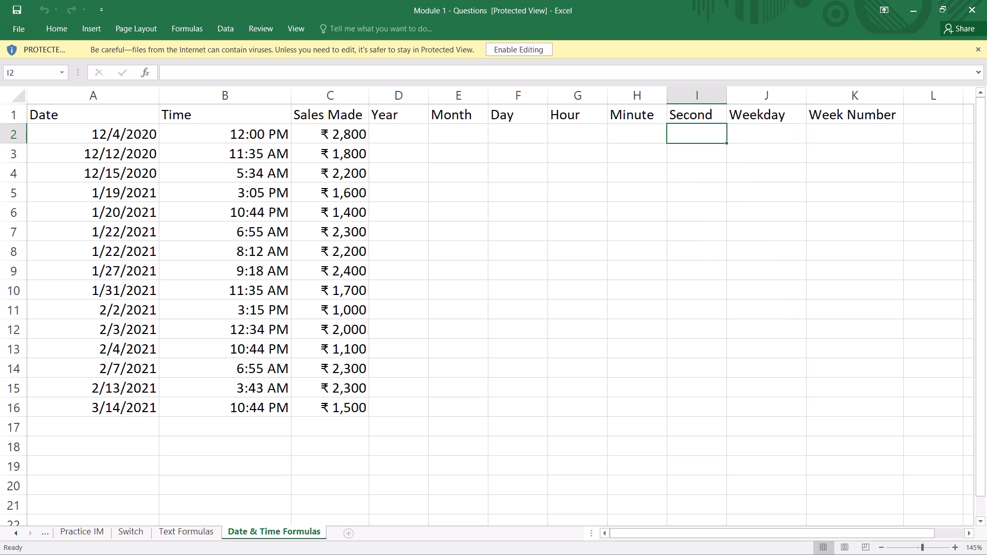
{"action": "left_click", "coordinate": [560, 143]}
{"action": "left_click", "coordinate": [581, 118]}
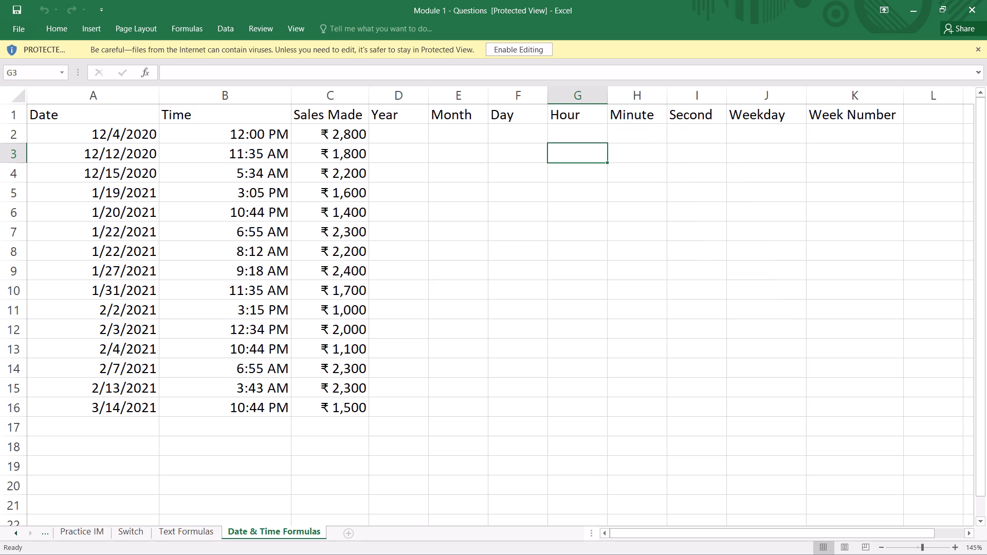
{"action": "left_click", "coordinate": [594, 135]}
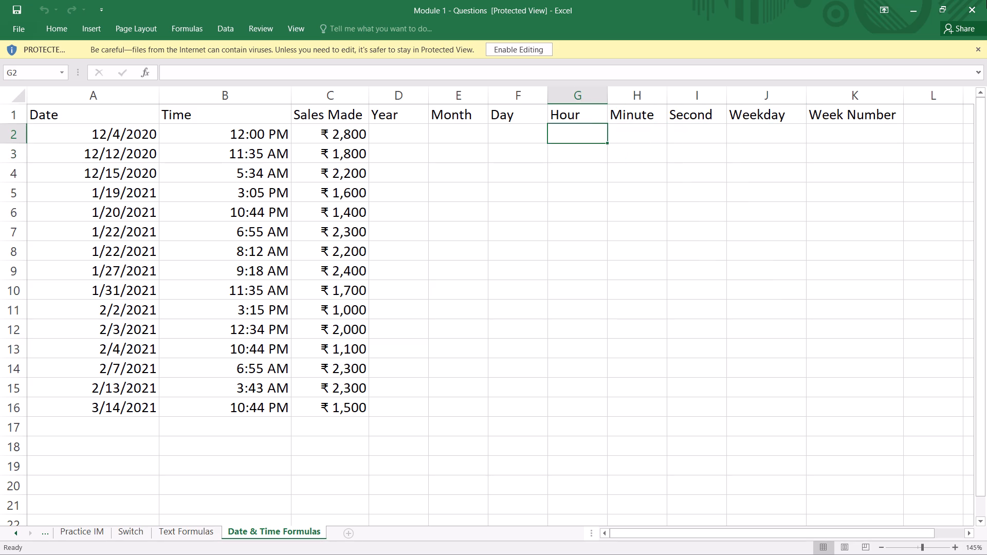
{"action": "left_click", "coordinate": [986, 0]}
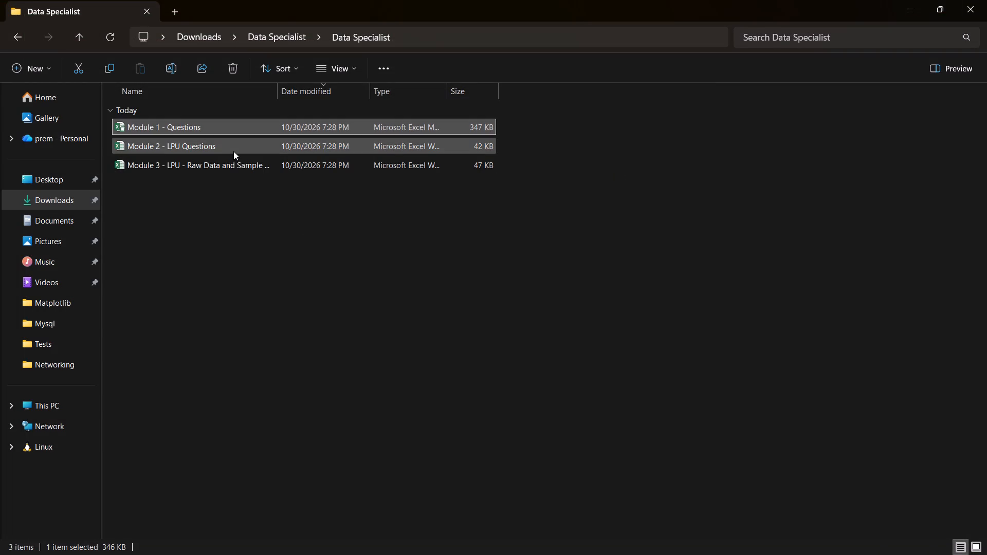
Open the Module 2 - LPU Questions workbook and enable editing on it.
{"action": "double_click", "coordinate": [233, 151]}
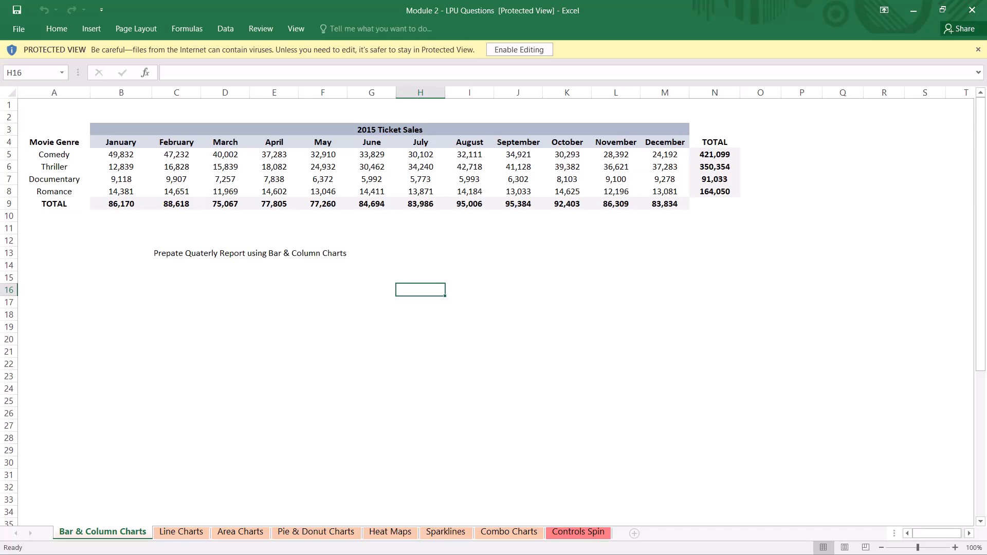
{"action": "scroll", "coordinate": [388, 346], "scroll_direction": "down", "scroll_amount": 2}
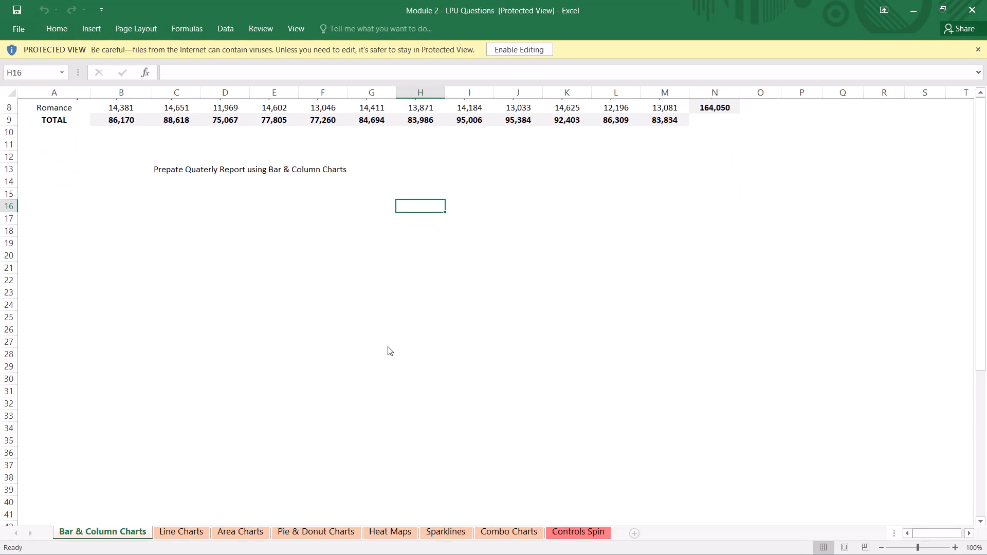
{"action": "scroll", "coordinate": [388, 346], "scroll_direction": "down", "scroll_amount": 3}
{"action": "scroll", "coordinate": [388, 346], "scroll_direction": "up", "scroll_amount": 3}
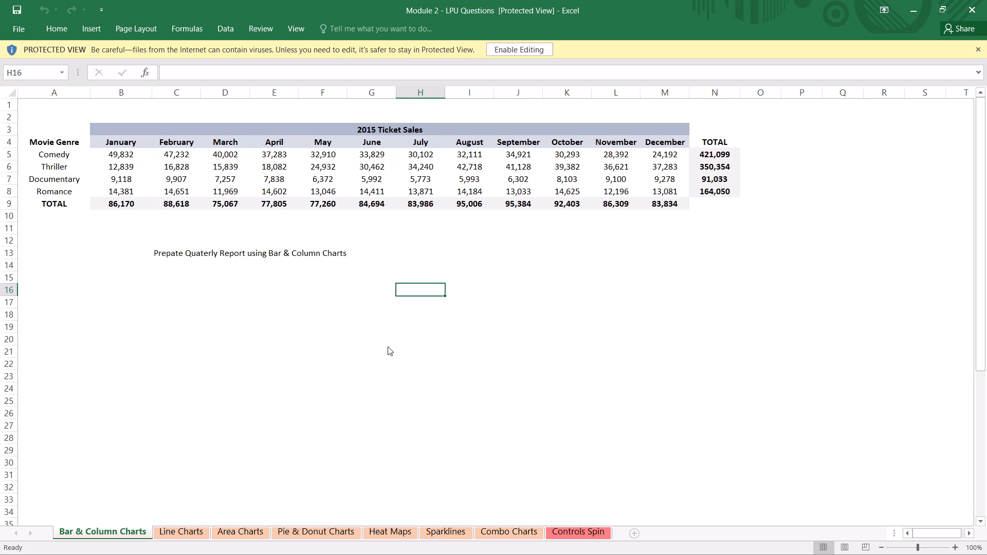
{"action": "left_click", "coordinate": [521, 53]}
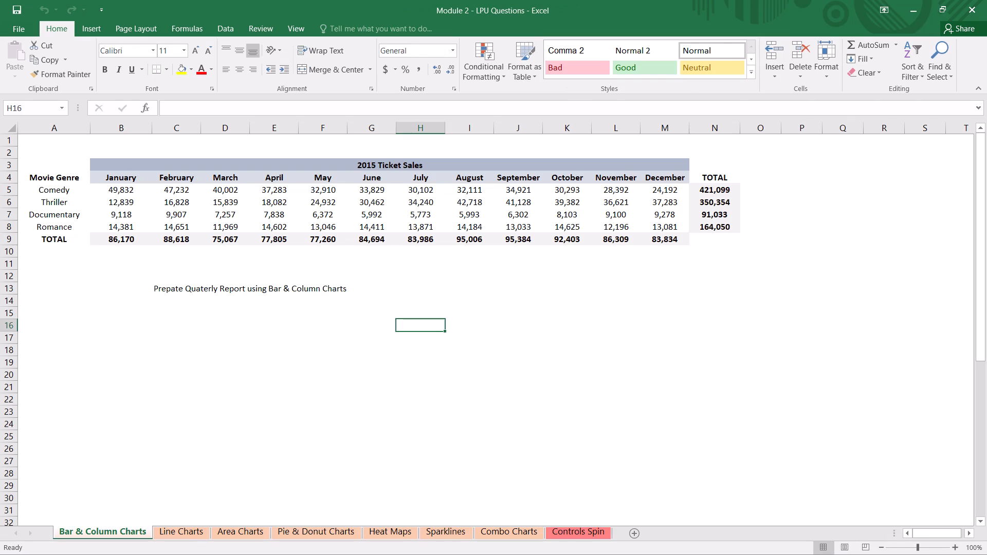
Examine the 2015 Ticket Sales table, the quarterly report question and the rows below on the Bar & Column Charts sheet, and close the workbook.
{"action": "scroll", "coordinate": [467, 357], "scroll_direction": "down", "scroll_amount": 1}
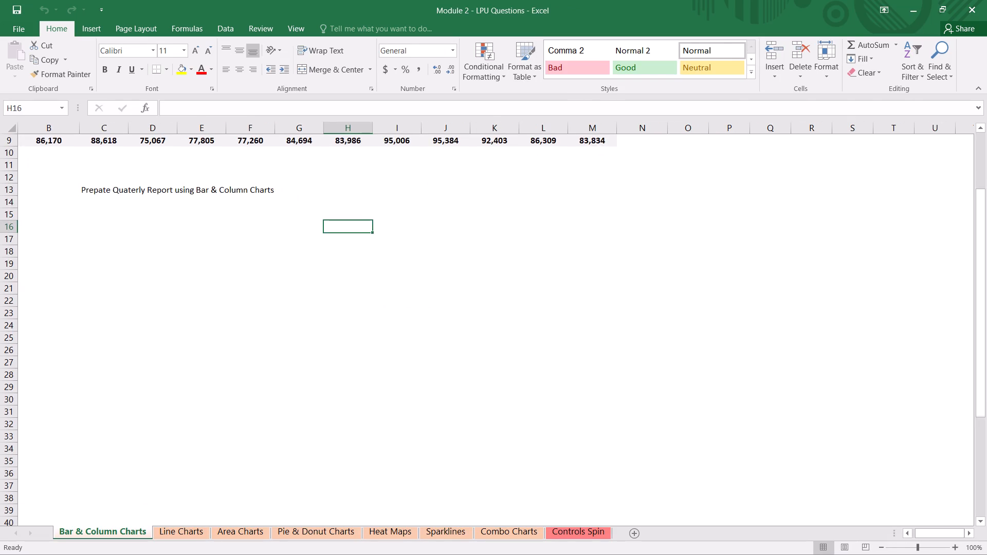
{"action": "scroll", "coordinate": [467, 357], "scroll_direction": "right", "scroll_amount": 2}
{"action": "scroll", "coordinate": [467, 357], "scroll_direction": "up", "scroll_amount": 2}
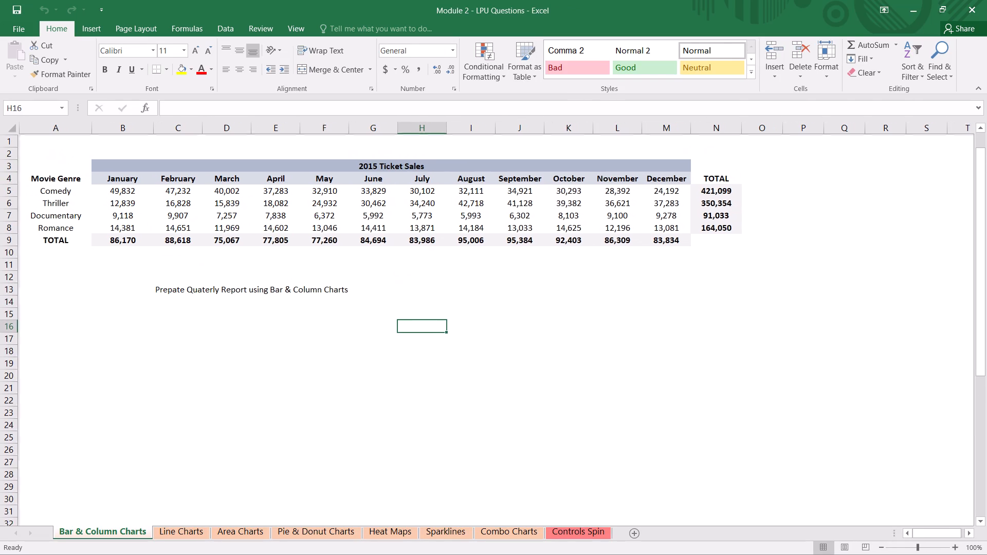
{"action": "left_click", "coordinate": [414, 304]}
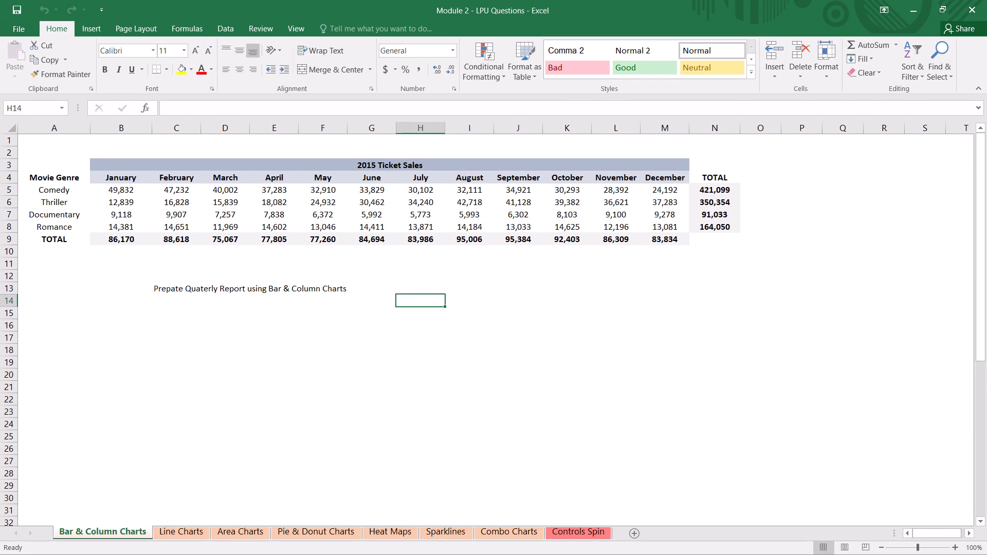
{"action": "left_click", "coordinate": [353, 287]}
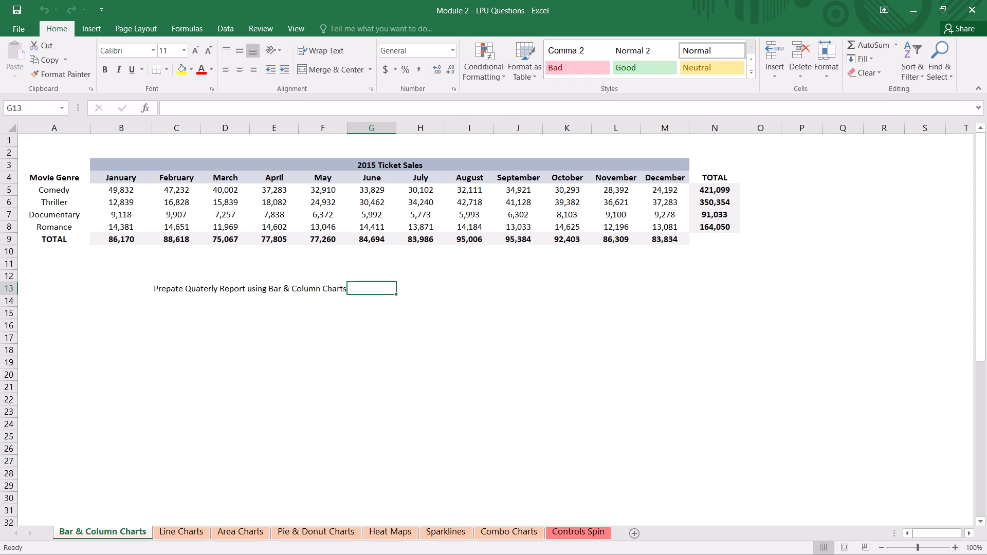
{"action": "scroll", "coordinate": [388, 392], "scroll_direction": "down", "scroll_amount": 4}
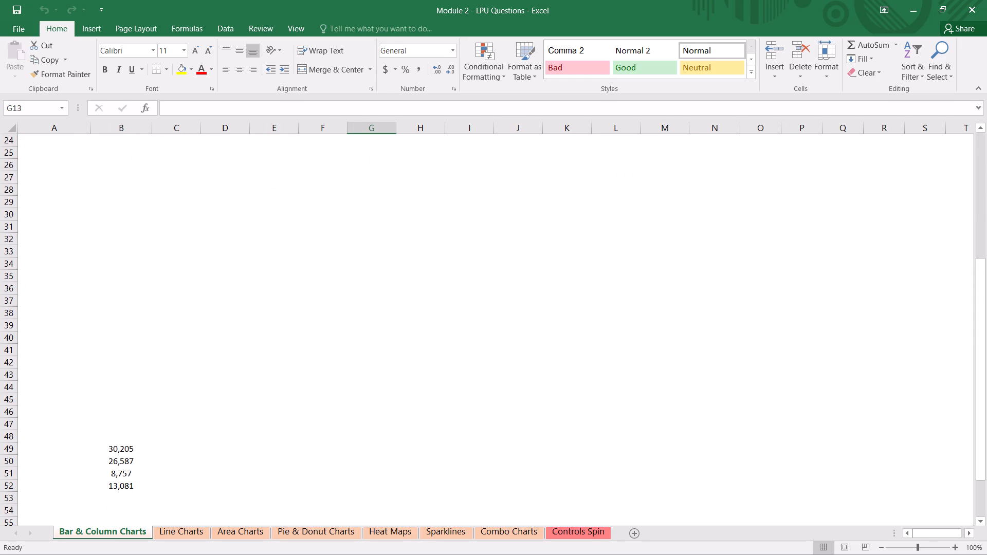
{"action": "scroll", "coordinate": [388, 392], "scroll_direction": "down", "scroll_amount": 3}
{"action": "scroll", "coordinate": [388, 392], "scroll_direction": "up", "scroll_amount": 2}
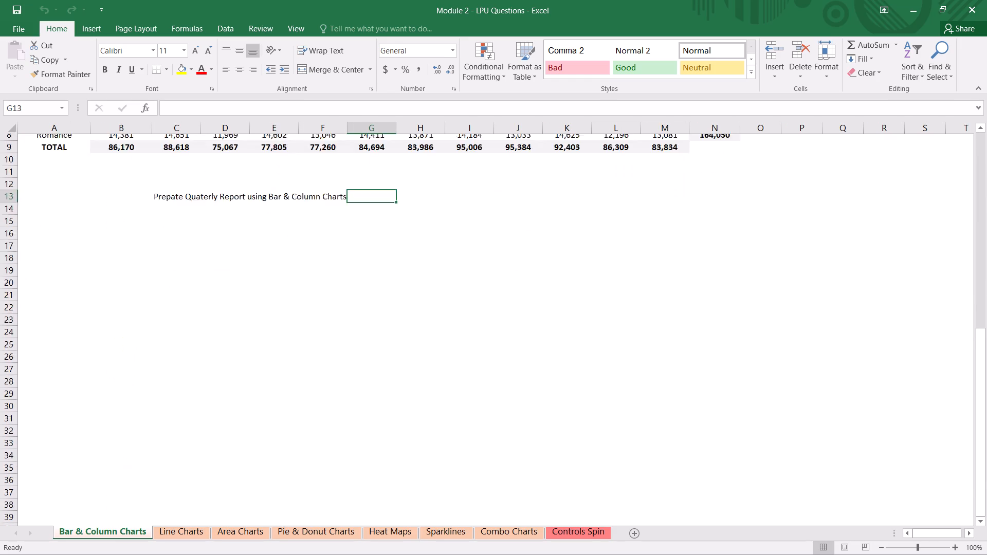
{"action": "scroll", "coordinate": [388, 392], "scroll_direction": "up", "scroll_amount": 3}
{"action": "left_click", "coordinate": [986, 0]}
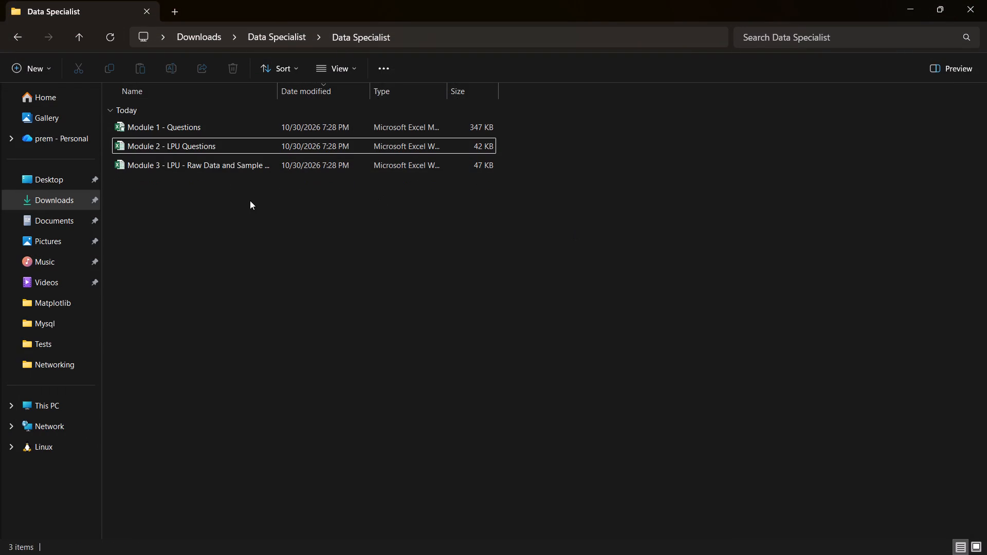
Open the Module 3 - LPU raw data workbook and examine the Raw Data sheet across its columns and down to its last records.
{"action": "double_click", "coordinate": [218, 169]}
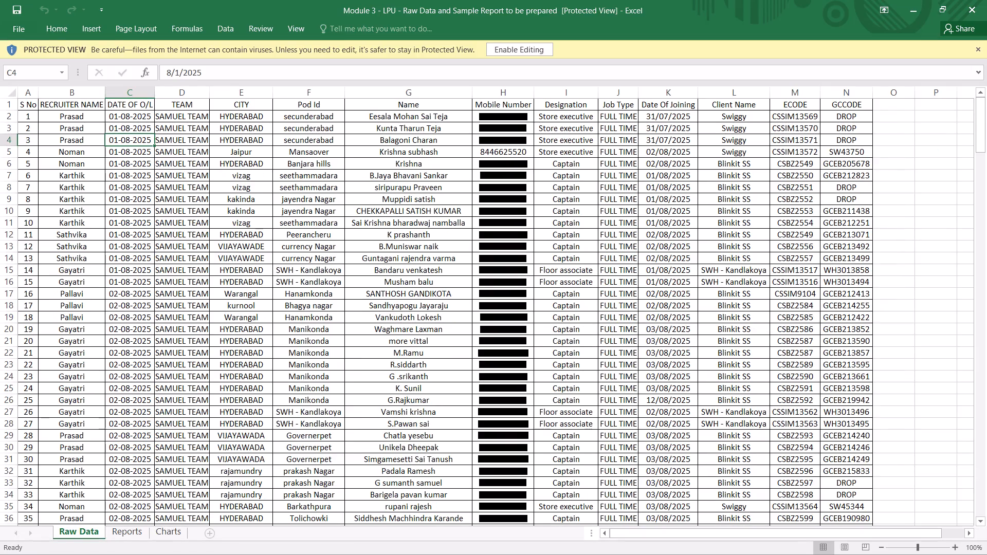
{"action": "scroll", "coordinate": [614, 317], "scroll_direction": "left", "scroll_amount": 2}
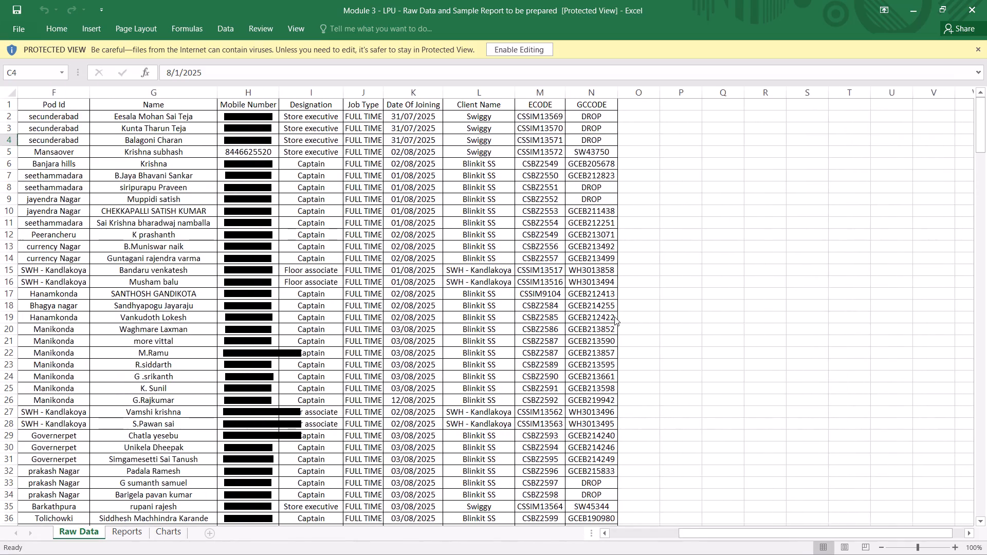
{"action": "scroll", "coordinate": [614, 317], "scroll_direction": "right", "scroll_amount": 5}
{"action": "scroll", "coordinate": [614, 317], "scroll_direction": "up", "scroll_amount": 1}
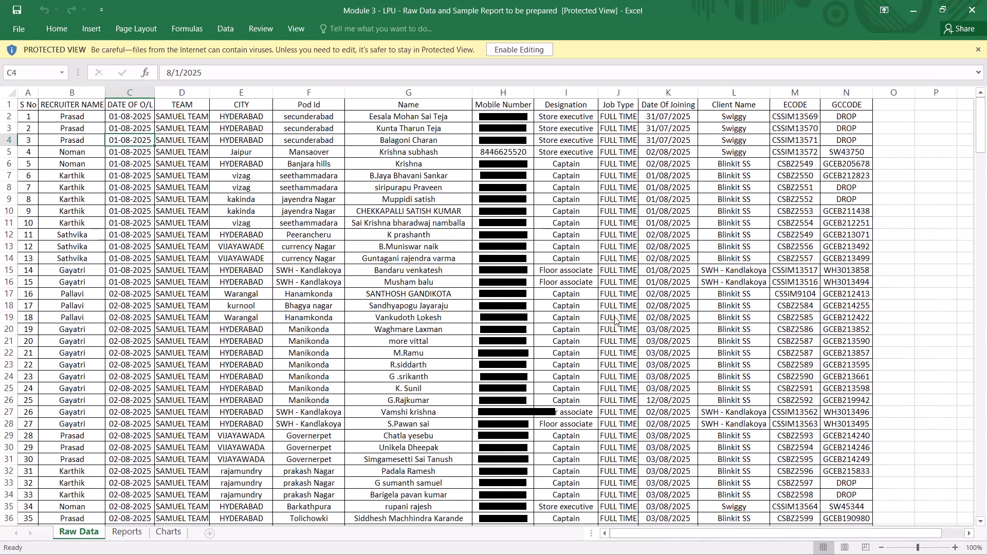
{"action": "scroll", "coordinate": [614, 317], "scroll_direction": "down", "scroll_amount": 3}
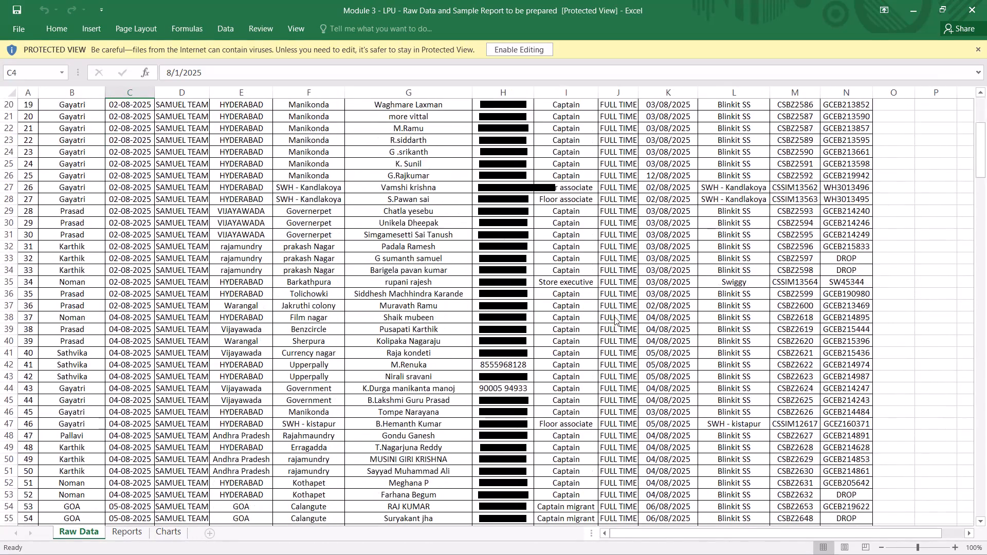
{"action": "scroll", "coordinate": [614, 317], "scroll_direction": "down", "scroll_amount": 13}
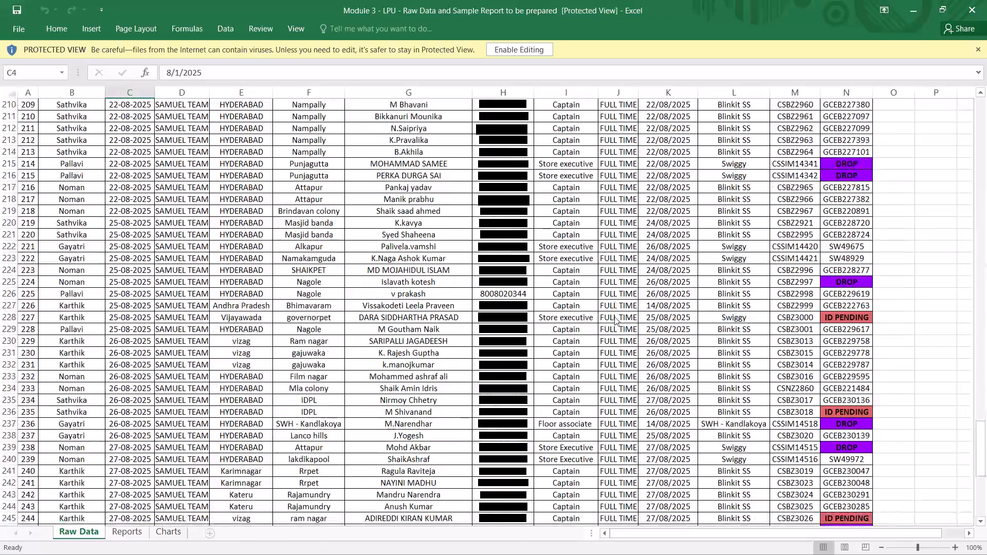
{"action": "scroll", "coordinate": [614, 317], "scroll_direction": "down", "scroll_amount": 4}
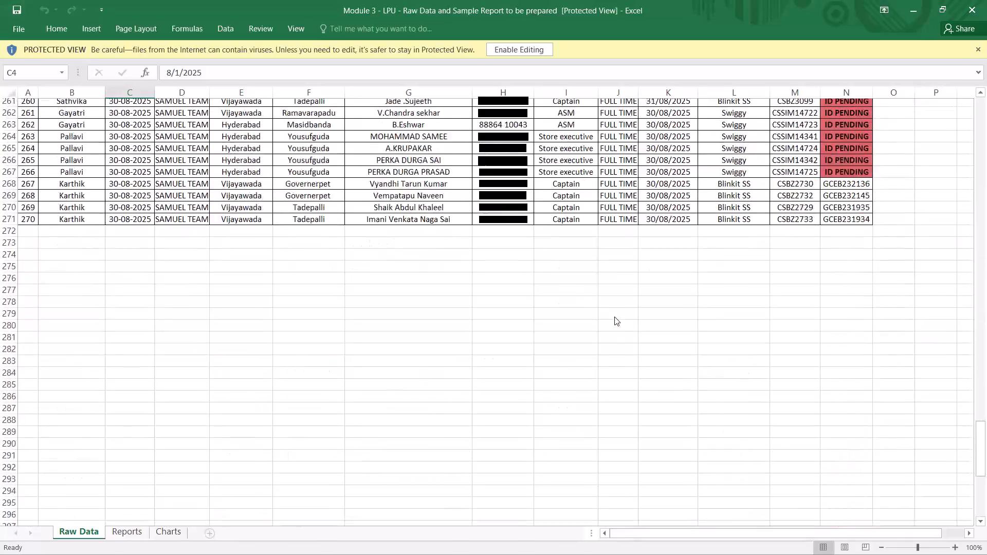
{"action": "scroll", "coordinate": [614, 317], "scroll_direction": "up", "scroll_amount": 3}
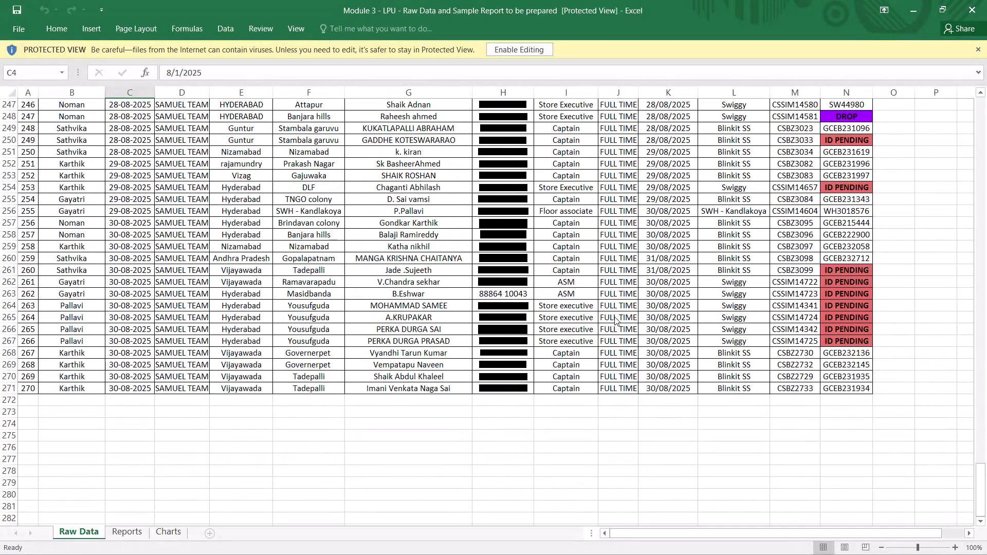
Close the Module 3 - LPU raw data workbook.
{"action": "left_click", "coordinate": [975, 0]}
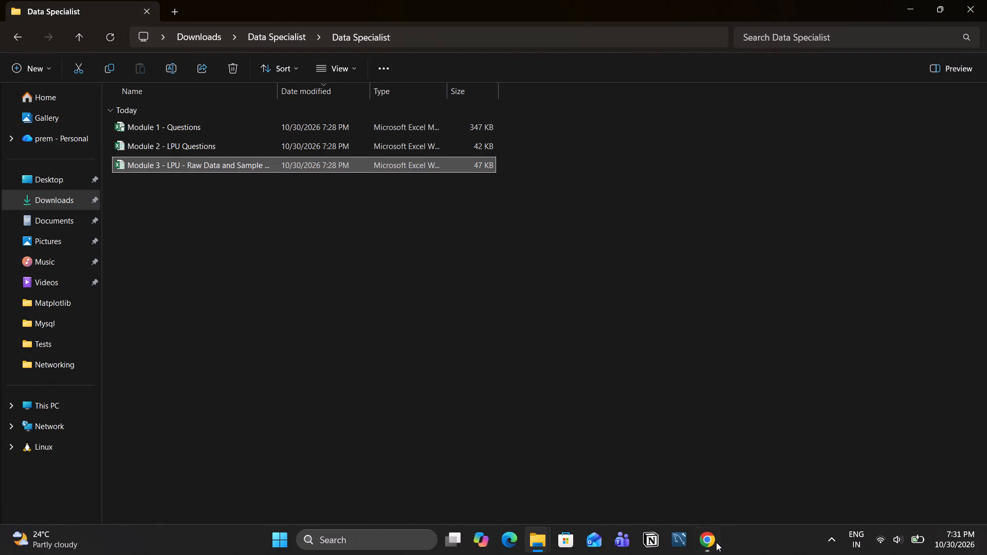
Search the computer for whatsapp to open the WhatsApp app.
{"action": "left_click", "coordinate": [372, 544]}
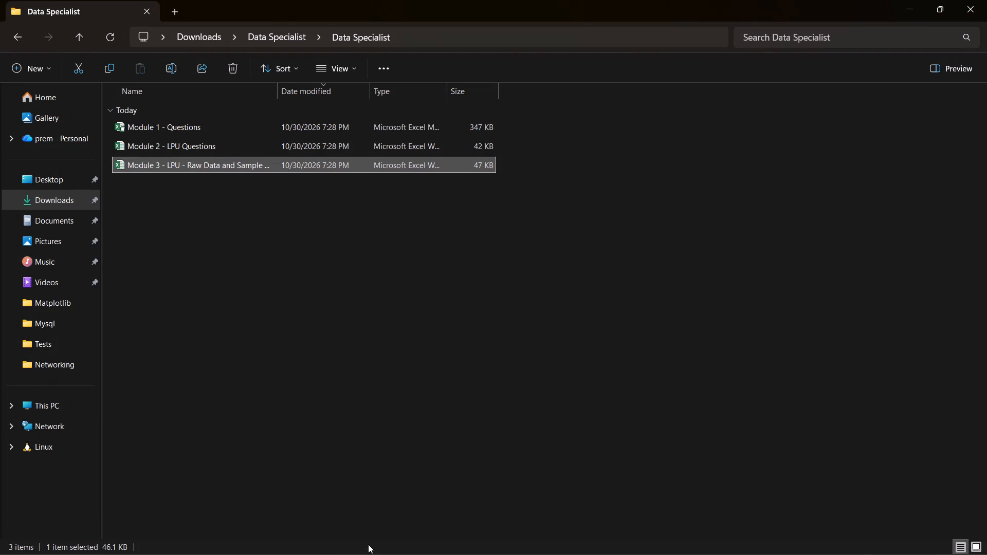
{"action": "left_click", "coordinate": [362, 548]}
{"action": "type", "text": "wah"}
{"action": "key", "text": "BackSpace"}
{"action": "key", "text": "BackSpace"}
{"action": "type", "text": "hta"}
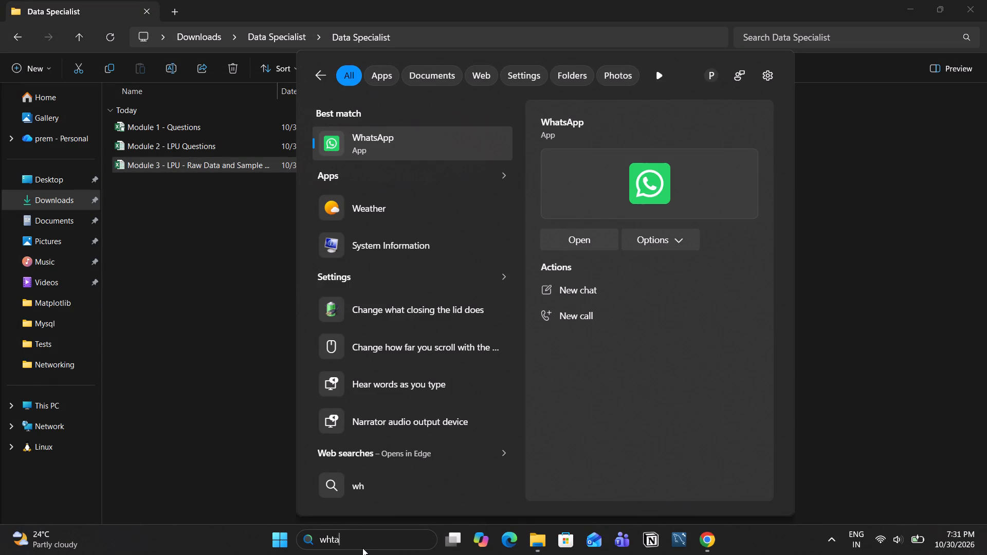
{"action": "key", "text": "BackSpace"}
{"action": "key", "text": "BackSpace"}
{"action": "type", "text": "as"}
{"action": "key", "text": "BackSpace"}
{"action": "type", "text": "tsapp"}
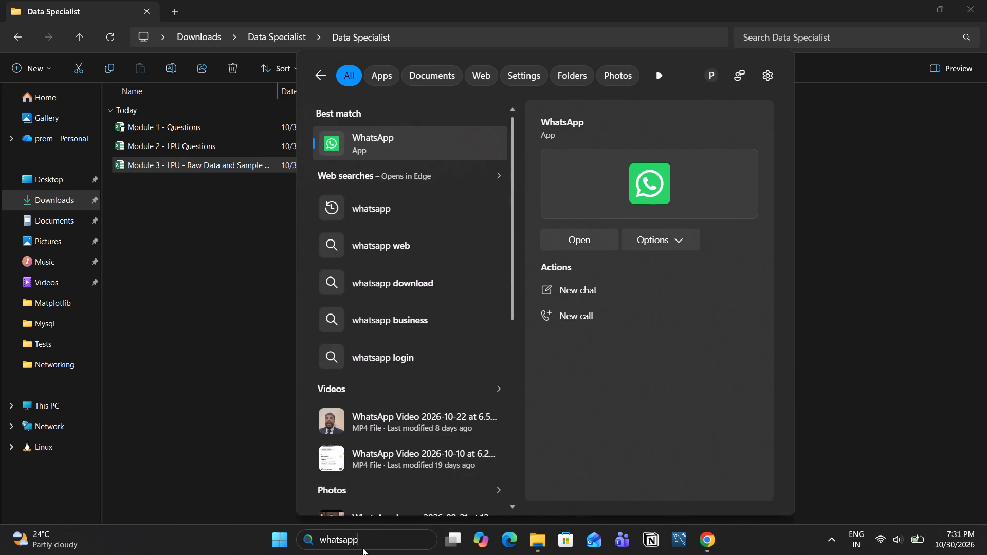
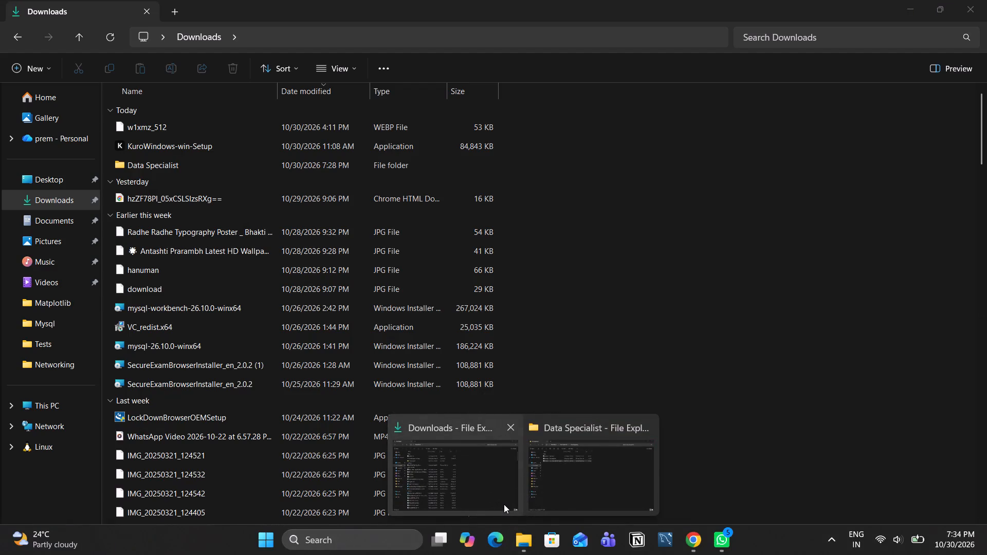
Switch to the File Explorer window showing the Downloads folder.
{"action": "left_click", "coordinate": [504, 504]}
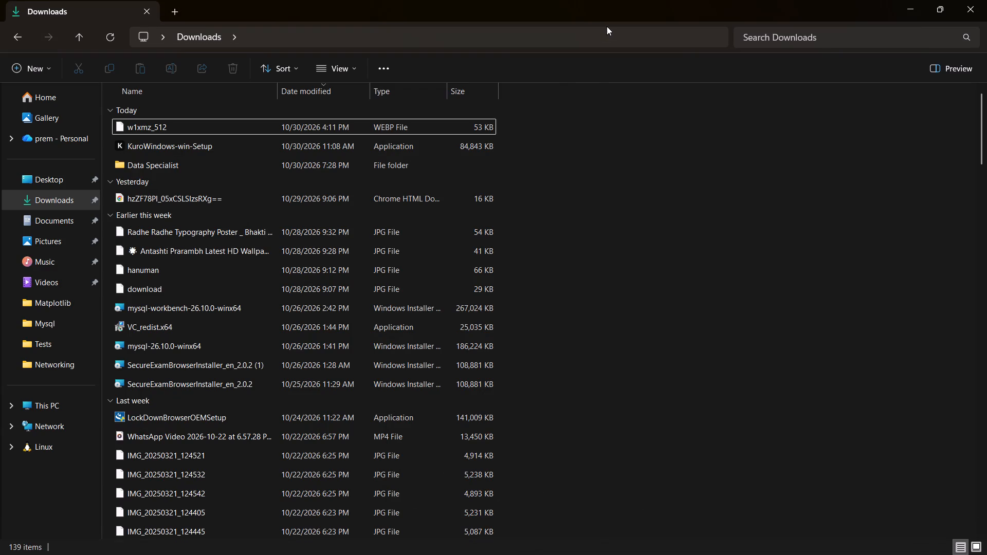
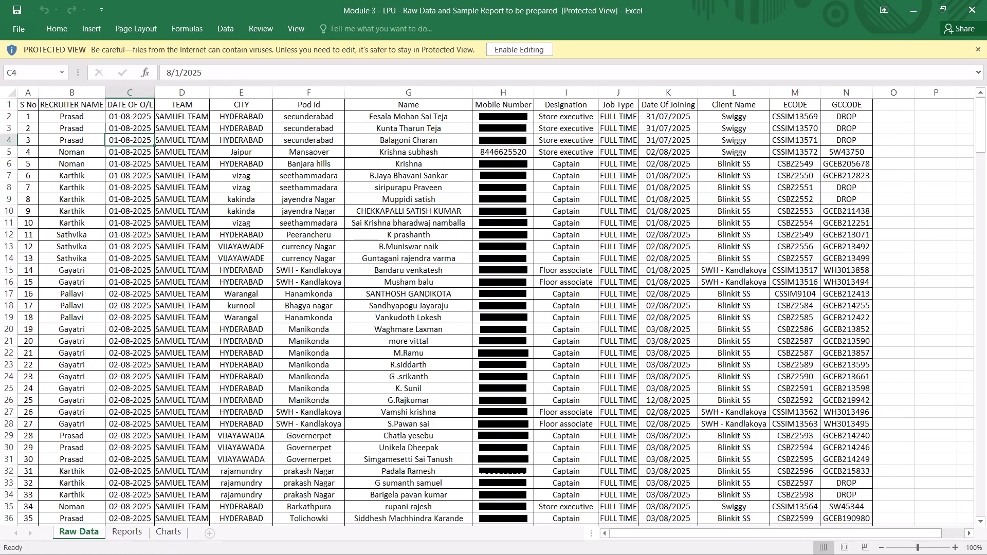
Select the header cells from S No through Name in the first row of the Raw Data sheet.
{"action": "scroll", "coordinate": [387, 331], "scroll_direction": "up", "scroll_amount": 1}
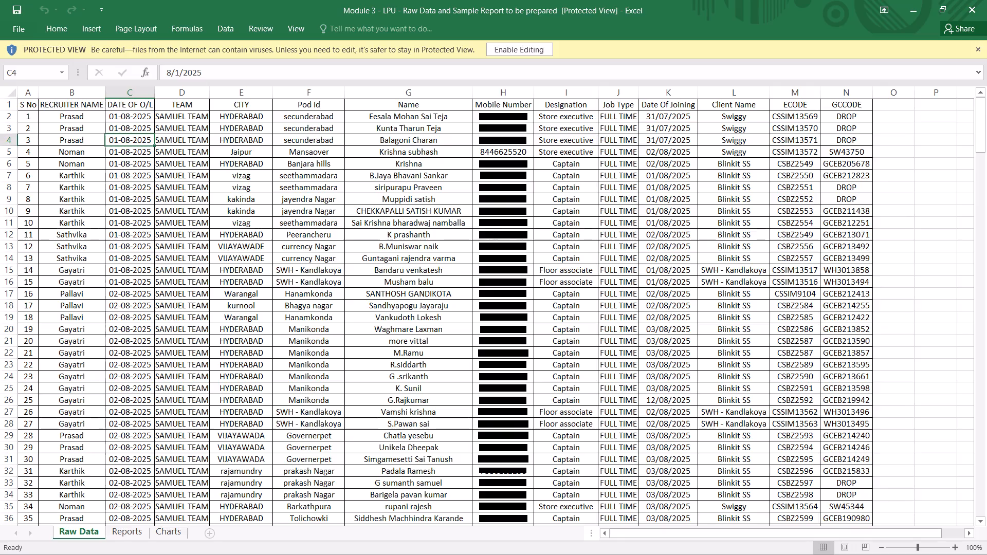
{"action": "left_click_drag", "start_coordinate": [29, 103], "coordinate": [451, 103]}
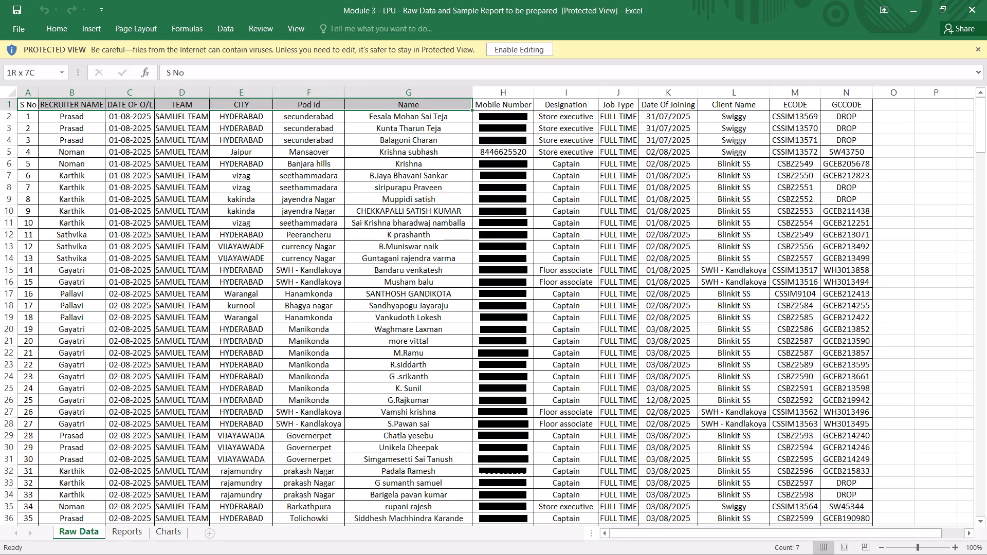
Select the Raw Data header row from S No to GCCODE and enable editing on the Module 3 workbook.
{"action": "left_click_drag", "start_coordinate": [451, 103], "coordinate": [672, 106]}
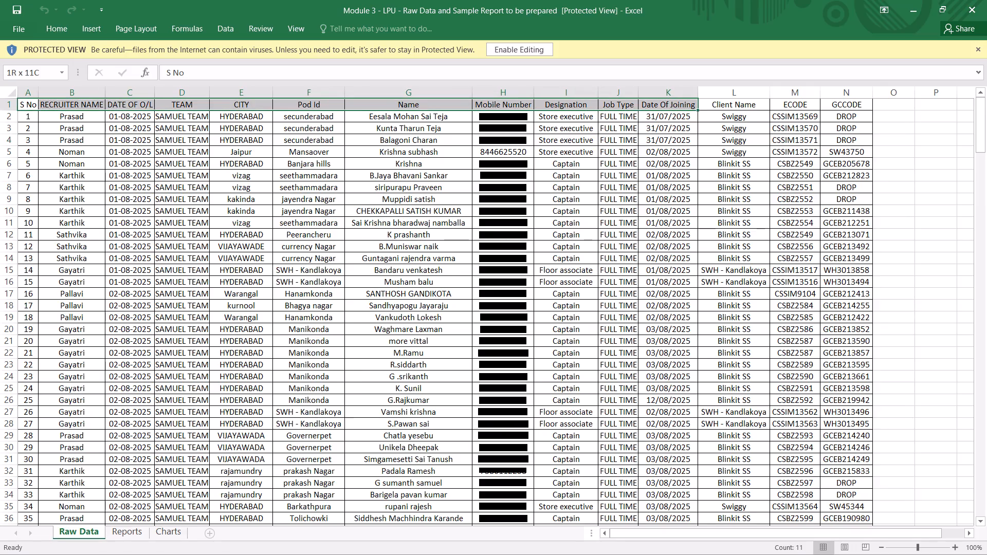
{"action": "left_click_drag", "start_coordinate": [672, 106], "coordinate": [870, 106]}
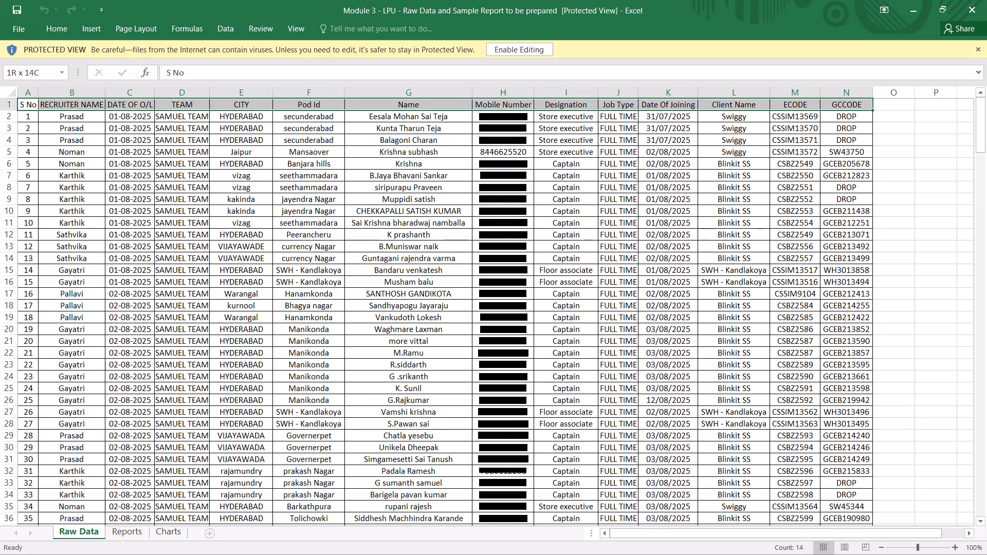
{"action": "left_click_drag", "start_coordinate": [870, 106], "coordinate": [854, 104]}
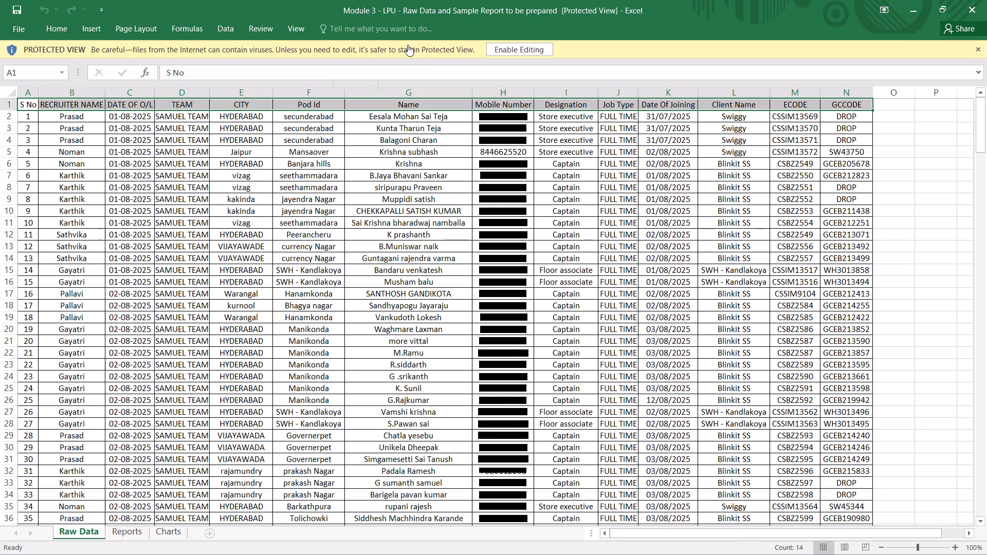
{"action": "left_click", "coordinate": [515, 50]}
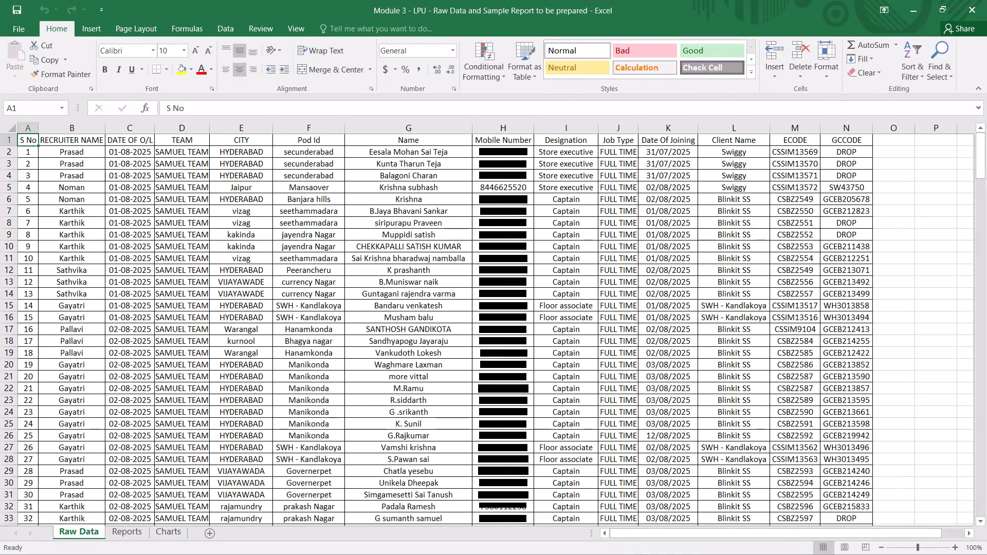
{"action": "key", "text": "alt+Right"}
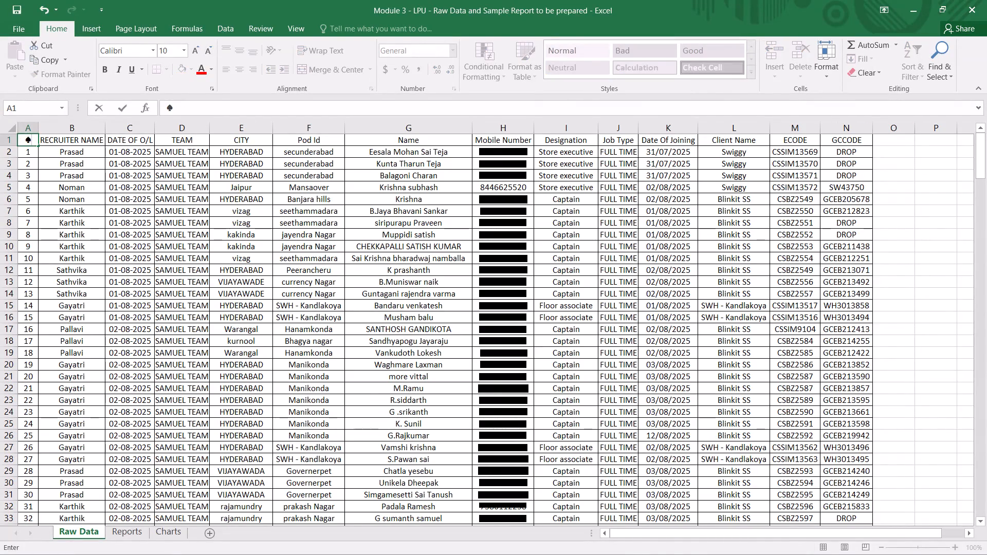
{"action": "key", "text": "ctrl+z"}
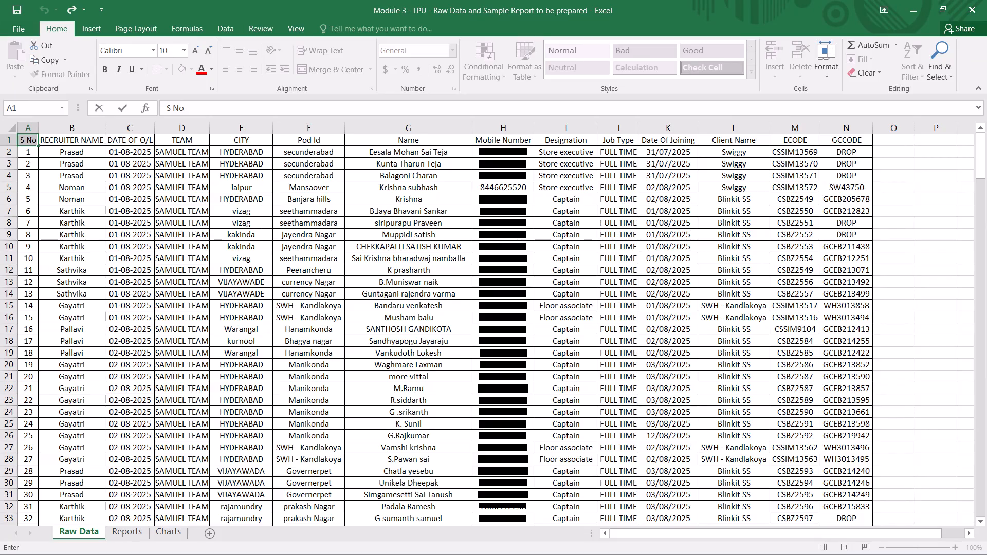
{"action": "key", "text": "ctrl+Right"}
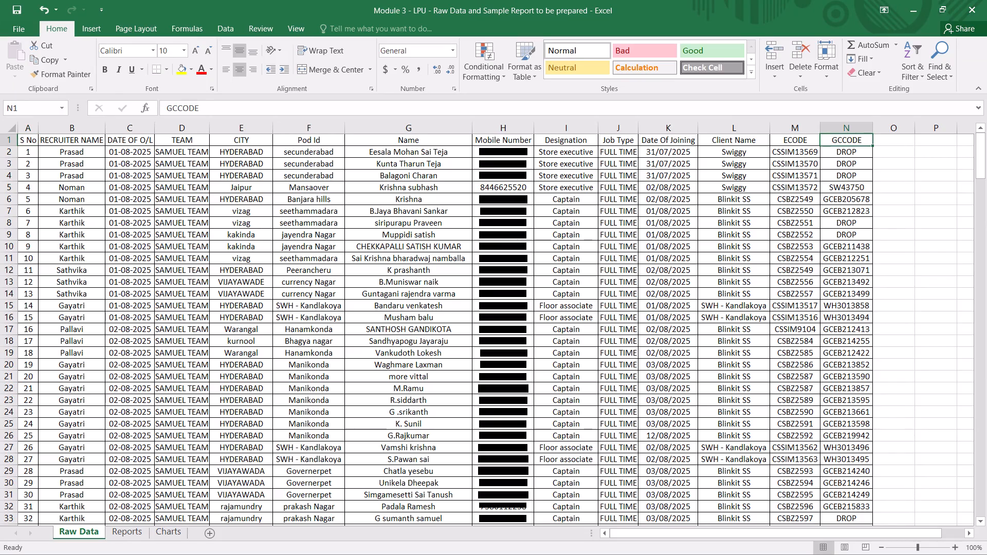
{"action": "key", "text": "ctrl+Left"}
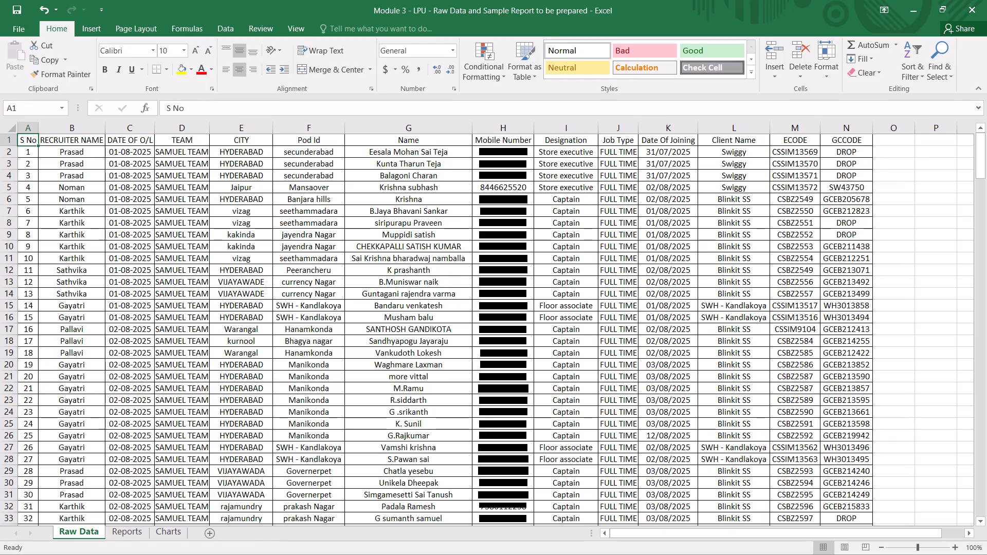
Format the Raw Data header row from S No to GCCODE as bold white text on a dark blue fill.
{"action": "left_click_drag", "start_coordinate": [31, 139], "coordinate": [578, 135]}
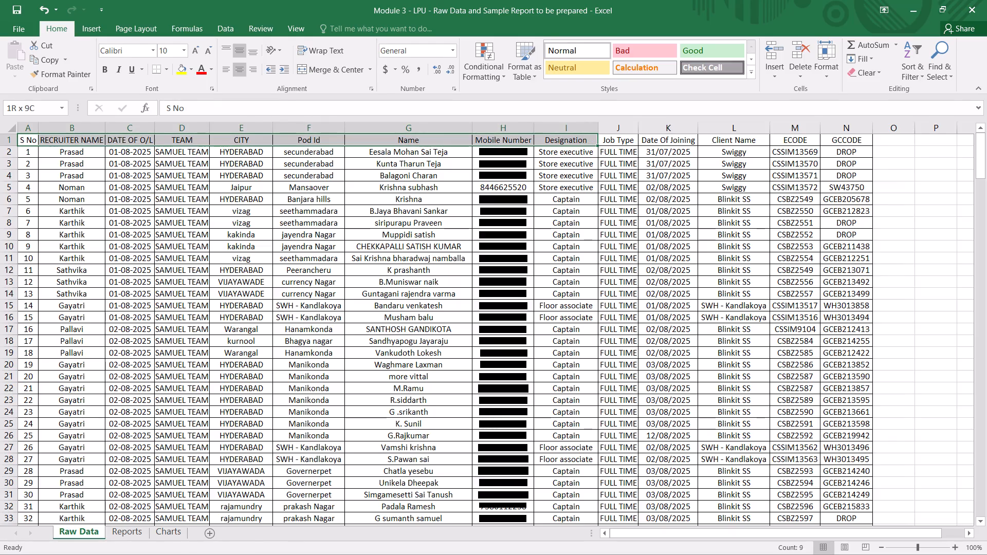
{"action": "left_click_drag", "start_coordinate": [578, 135], "coordinate": [802, 134]}
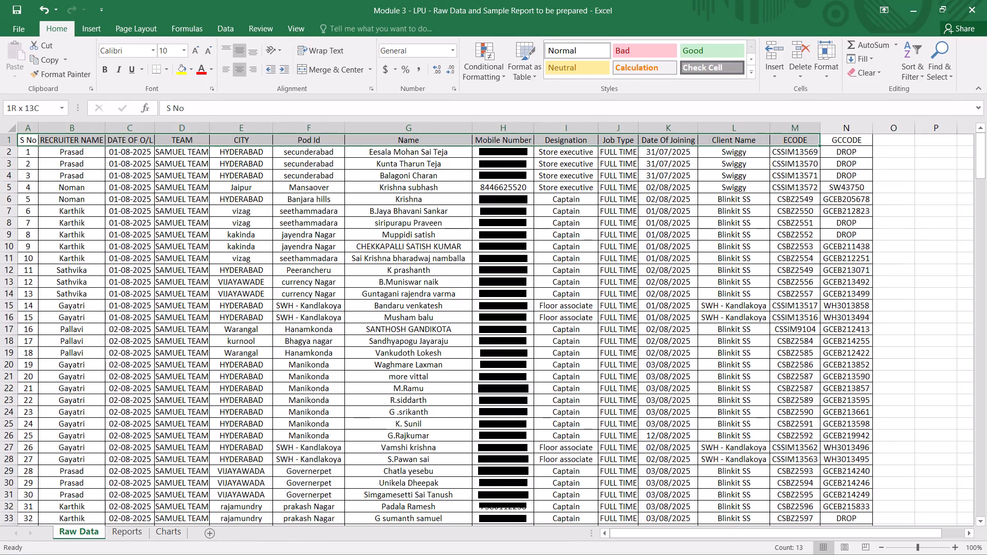
{"action": "left_click_drag", "start_coordinate": [802, 134], "coordinate": [841, 136]}
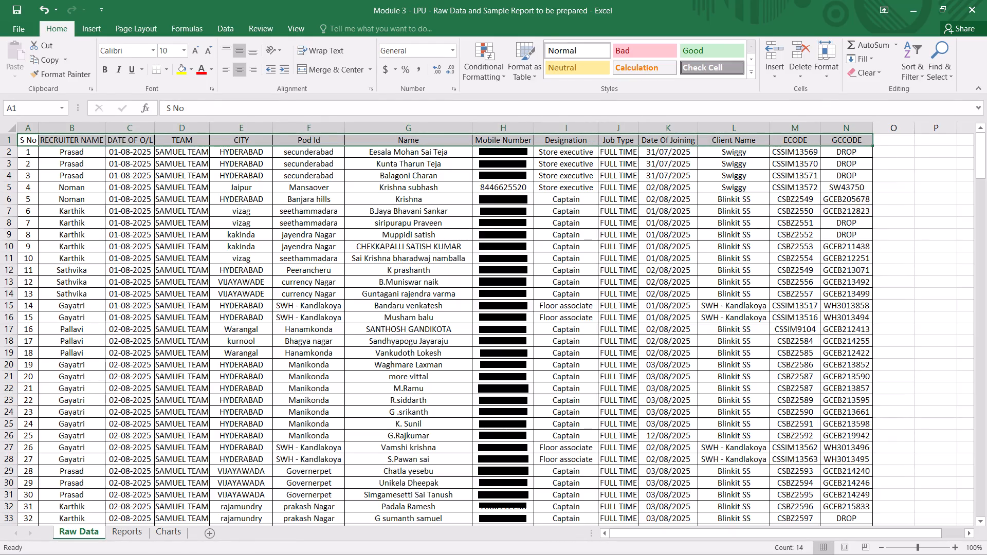
{"action": "left_click", "coordinate": [104, 64]}
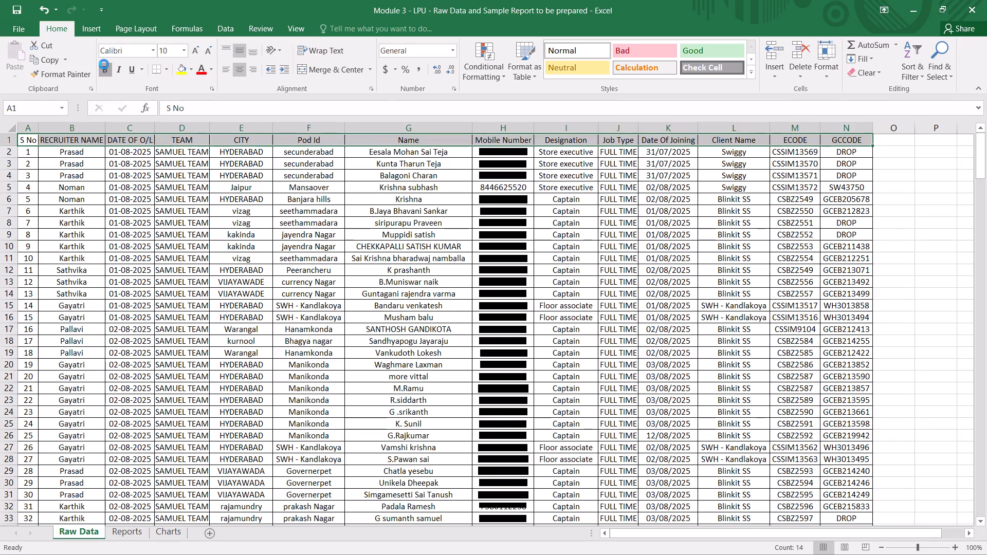
{"action": "left_click", "coordinate": [209, 64]}
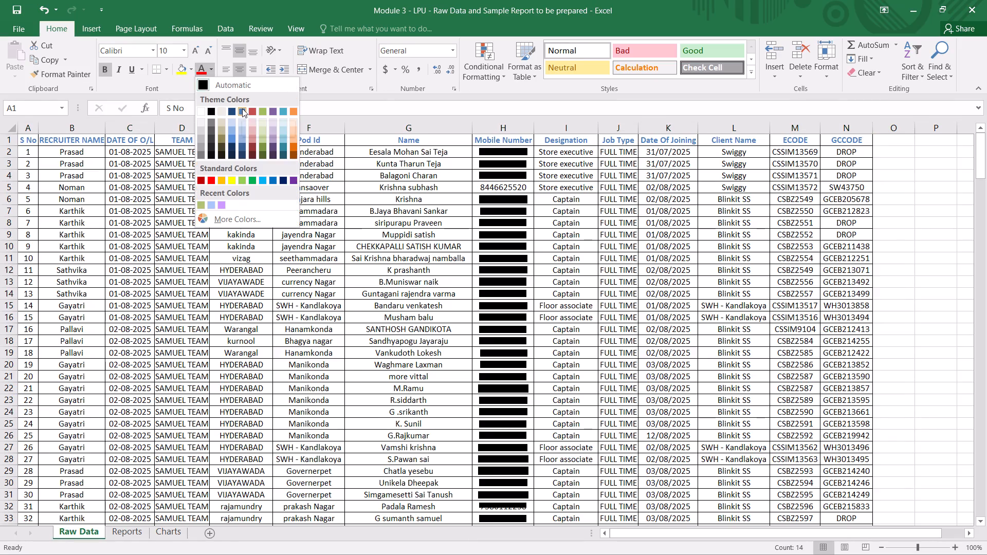
{"action": "left_click", "coordinate": [196, 112]}
{"action": "left_click", "coordinate": [191, 71]}
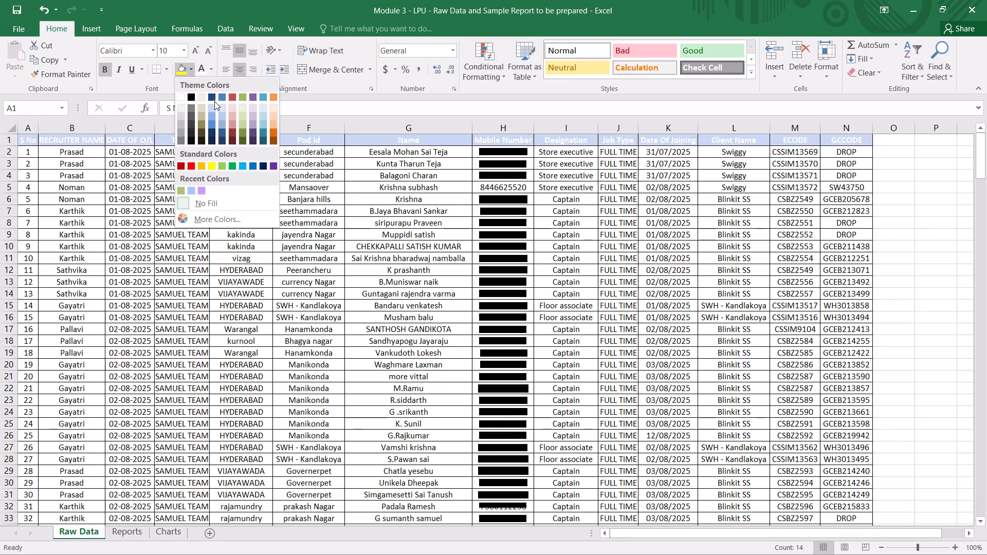
{"action": "left_click", "coordinate": [213, 98]}
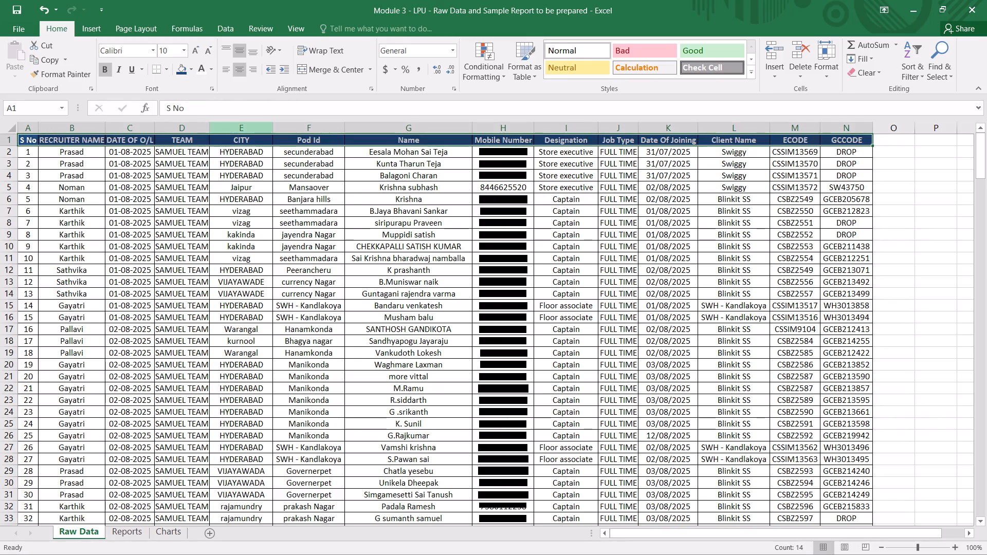
{"action": "left_click", "coordinate": [378, 236]}
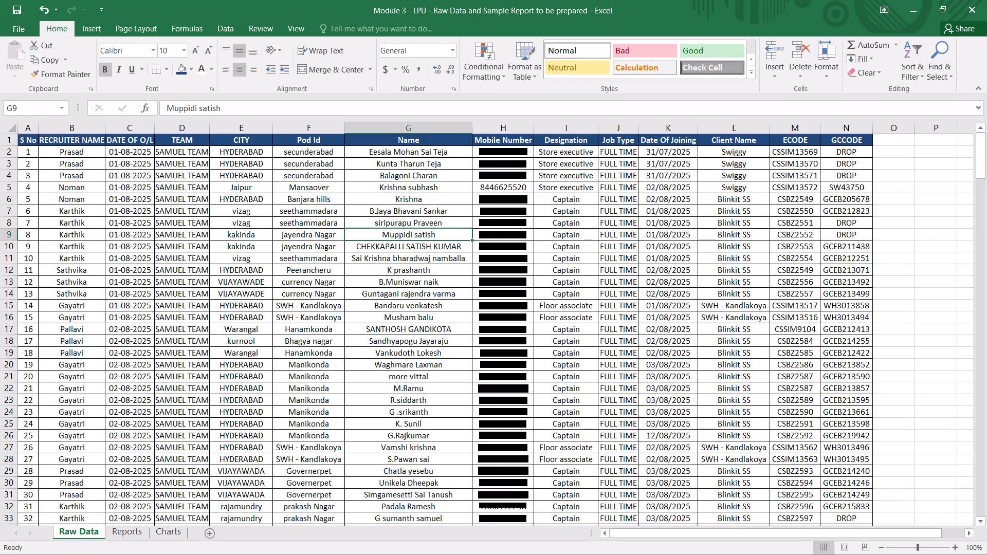
Examine the recruitment records down the Raw Data sheet, including the date columns and the GCCODE statuses.
{"action": "scroll", "coordinate": [393, 303], "scroll_direction": "down", "scroll_amount": 4}
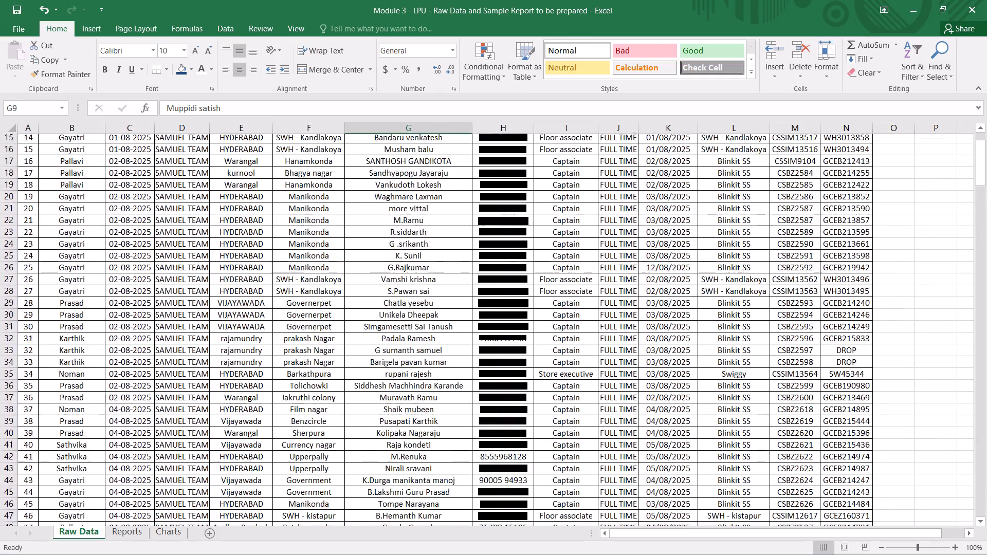
{"action": "scroll", "coordinate": [393, 303], "scroll_direction": "down", "scroll_amount": 3}
{"action": "scroll", "coordinate": [393, 303], "scroll_direction": "up", "scroll_amount": 3}
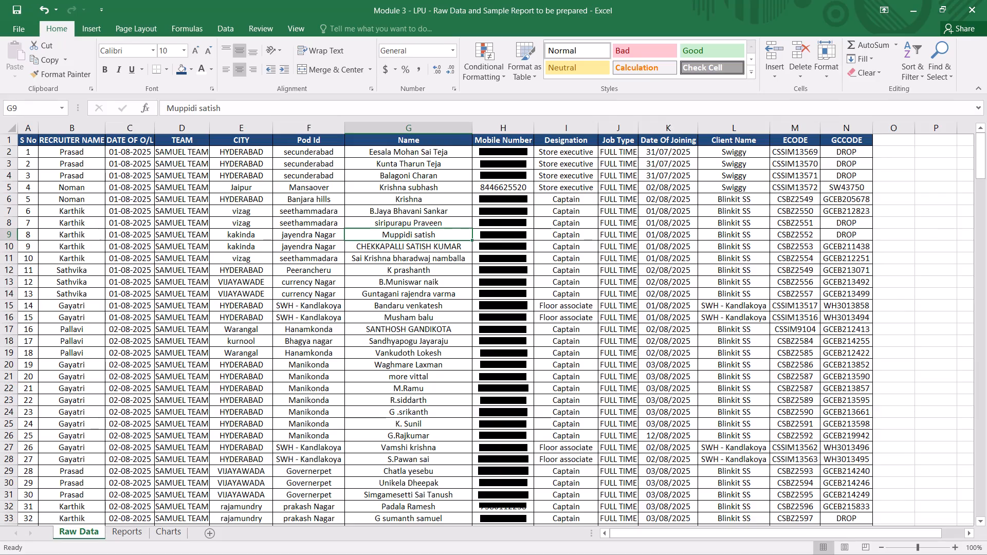
{"action": "scroll", "coordinate": [393, 303], "scroll_direction": "down", "scroll_amount": 3}
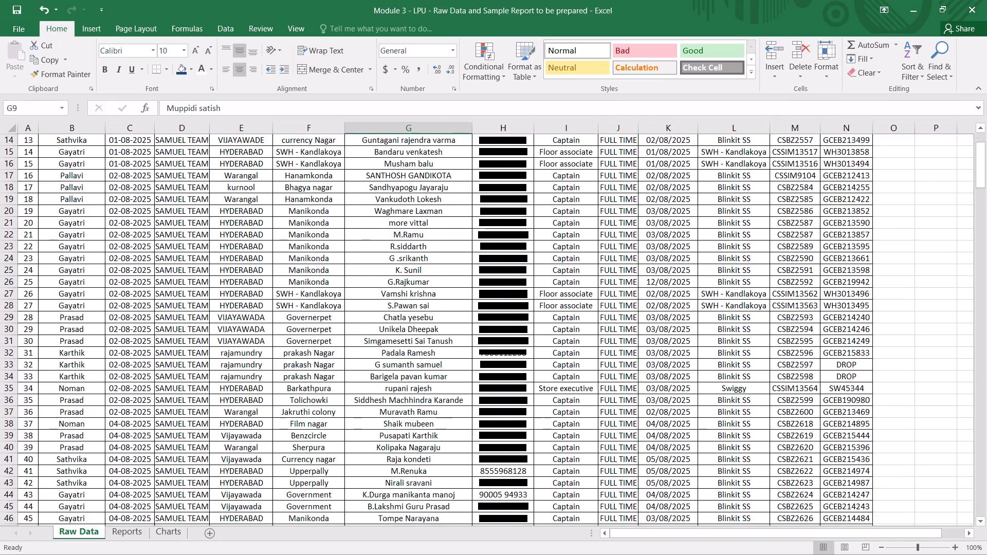
{"action": "scroll", "coordinate": [393, 303], "scroll_direction": "down", "scroll_amount": 6}
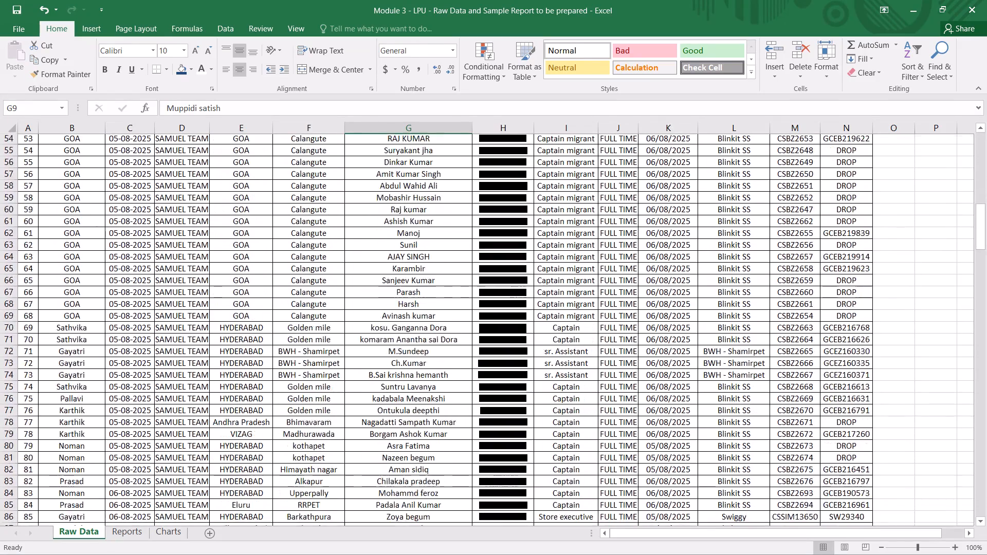
{"action": "scroll", "coordinate": [393, 303], "scroll_direction": "down", "scroll_amount": 4}
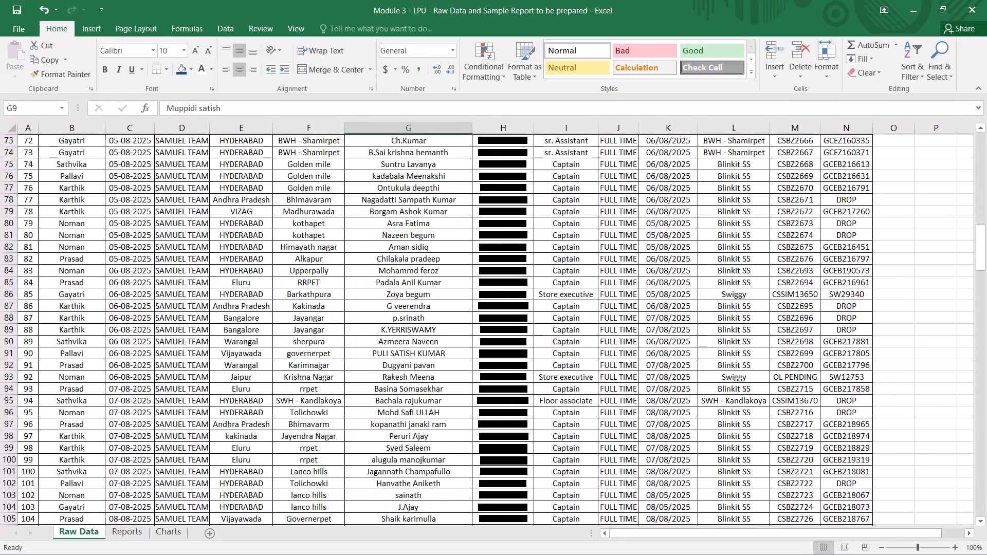
{"action": "scroll", "coordinate": [393, 303], "scroll_direction": "down", "scroll_amount": 4}
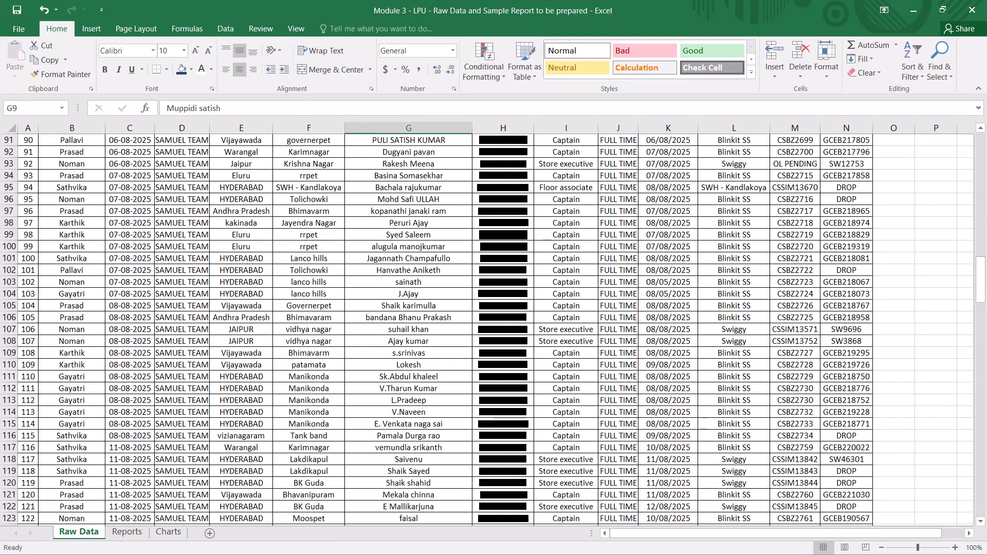
{"action": "scroll", "coordinate": [393, 303], "scroll_direction": "down", "scroll_amount": 4}
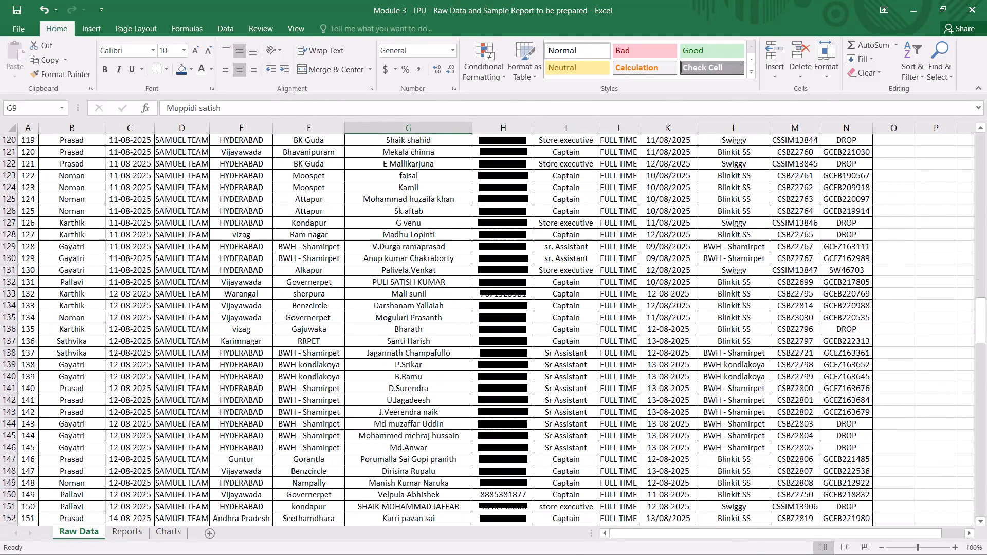
{"action": "scroll", "coordinate": [393, 303], "scroll_direction": "down", "scroll_amount": 5}
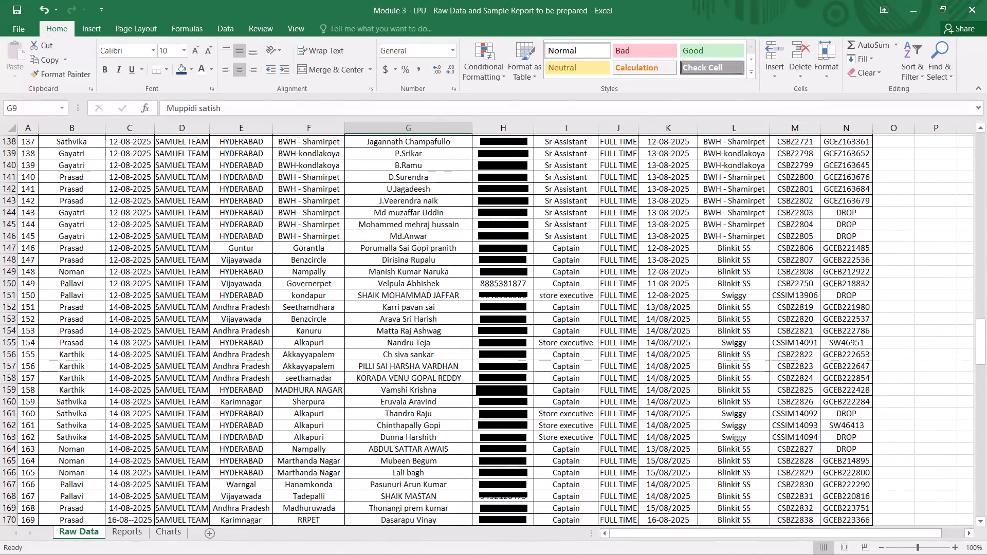
{"action": "left_click", "coordinate": [393, 303]}
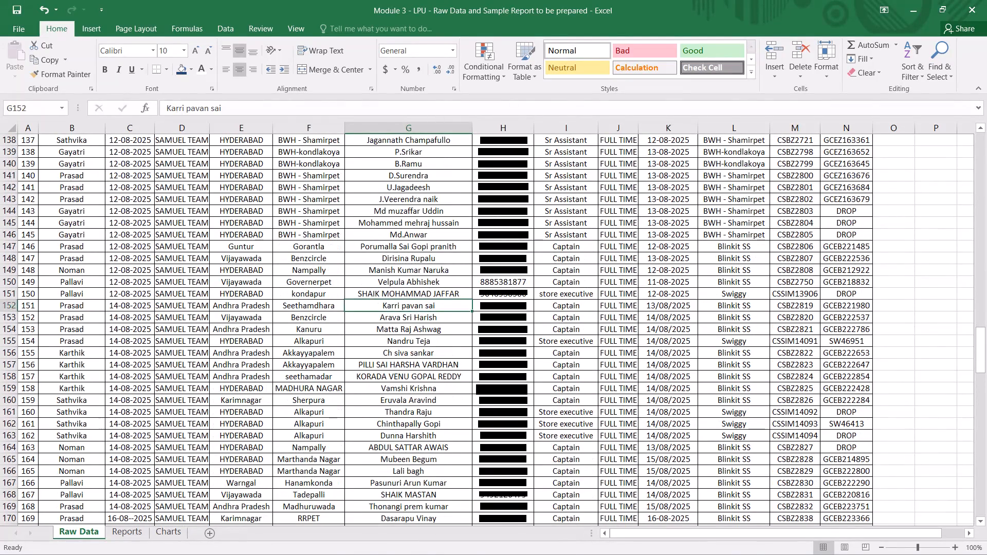
{"action": "scroll", "coordinate": [393, 303], "scroll_direction": "down", "scroll_amount": 2}
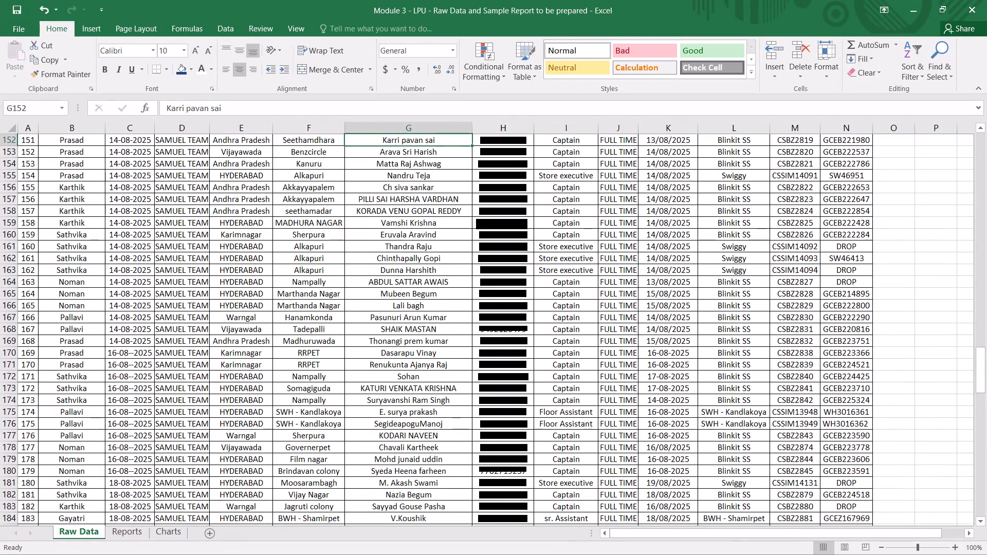
{"action": "scroll", "coordinate": [453, 412], "scroll_direction": "down", "scroll_amount": 8}
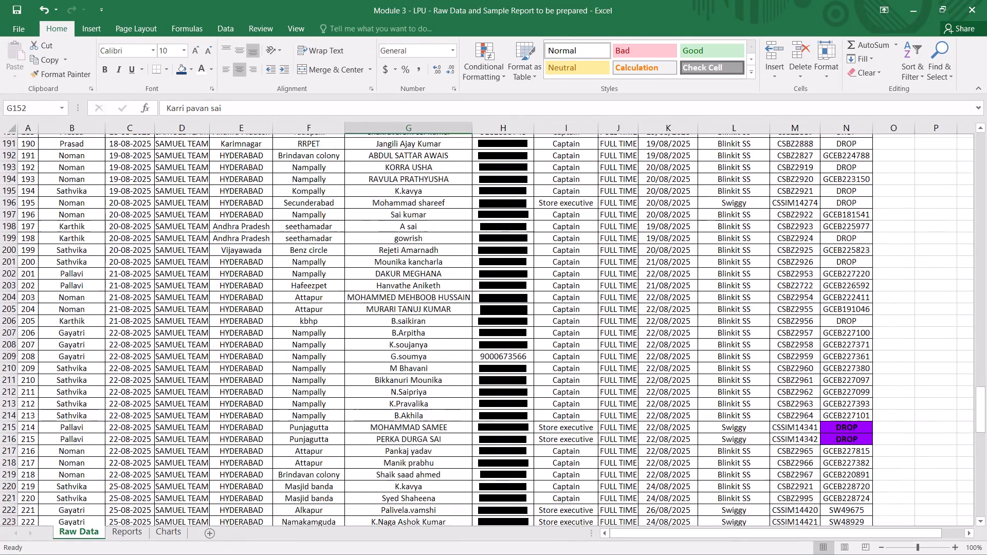
{"action": "scroll", "coordinate": [453, 412], "scroll_direction": "down", "scroll_amount": 2}
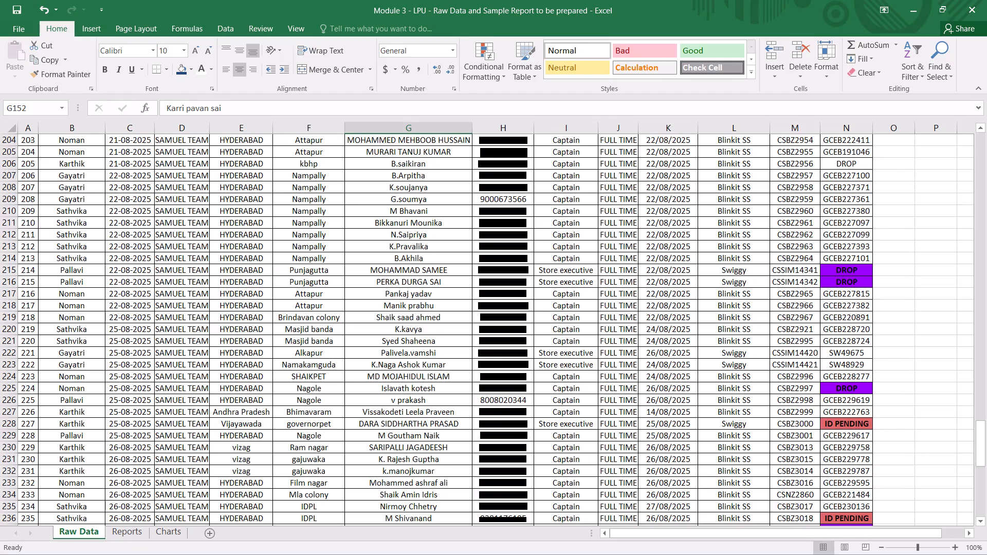
{"action": "scroll", "coordinate": [453, 412], "scroll_direction": "down", "scroll_amount": 2}
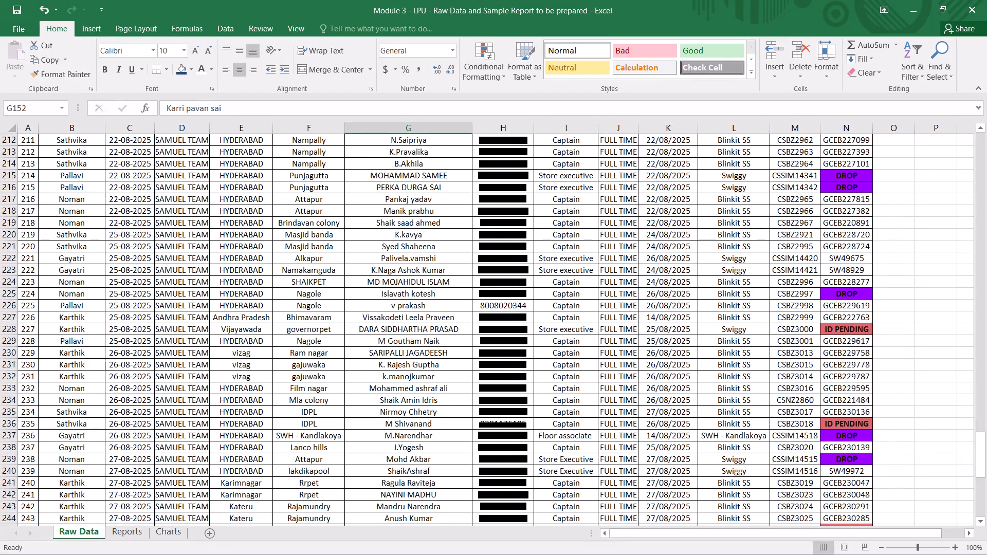
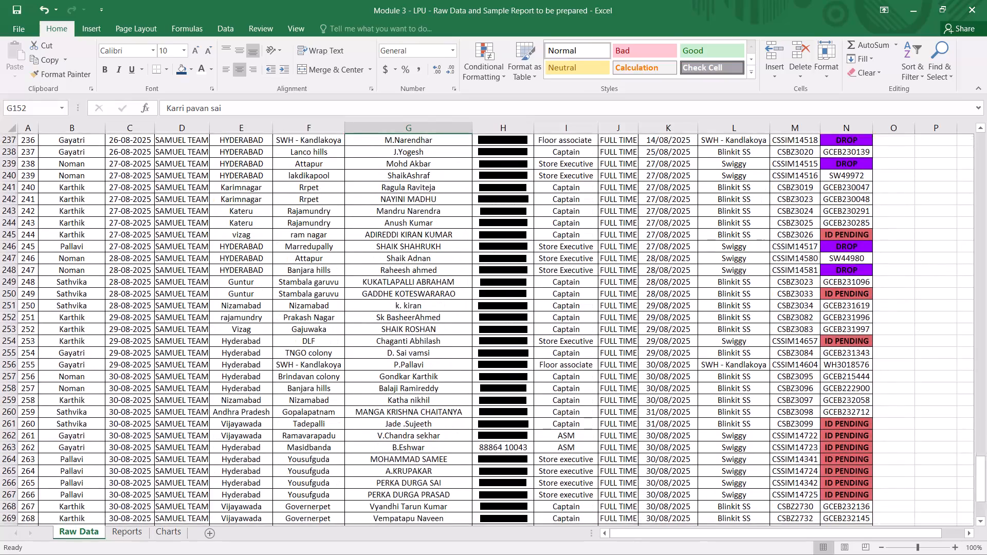
Examine the last recruitment records on the Raw Data sheet and the rows below them, and return to the header row.
{"action": "scroll", "coordinate": [453, 412], "scroll_direction": "down", "scroll_amount": 1}
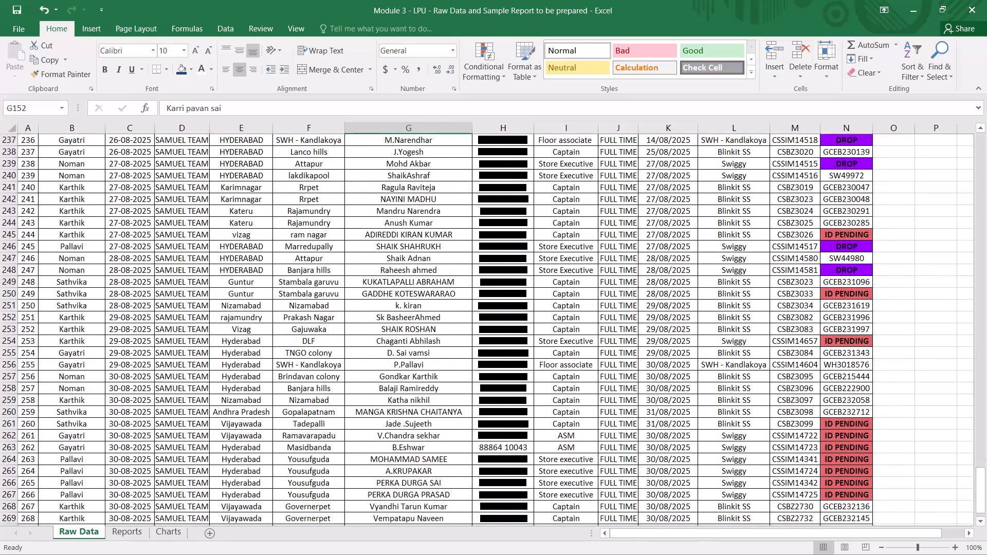
{"action": "scroll", "coordinate": [453, 412], "scroll_direction": "down", "scroll_amount": 1}
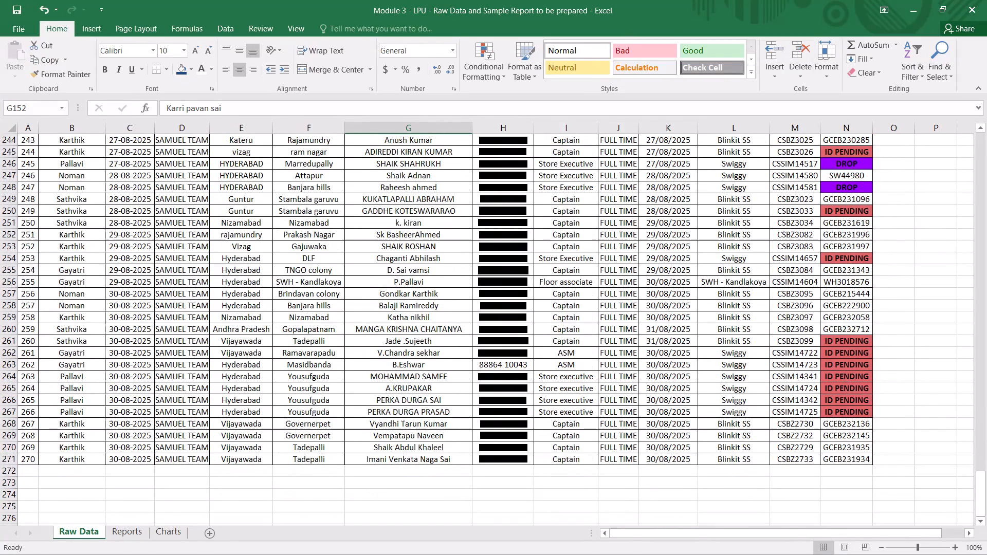
{"action": "scroll", "coordinate": [453, 412], "scroll_direction": "down", "scroll_amount": 3}
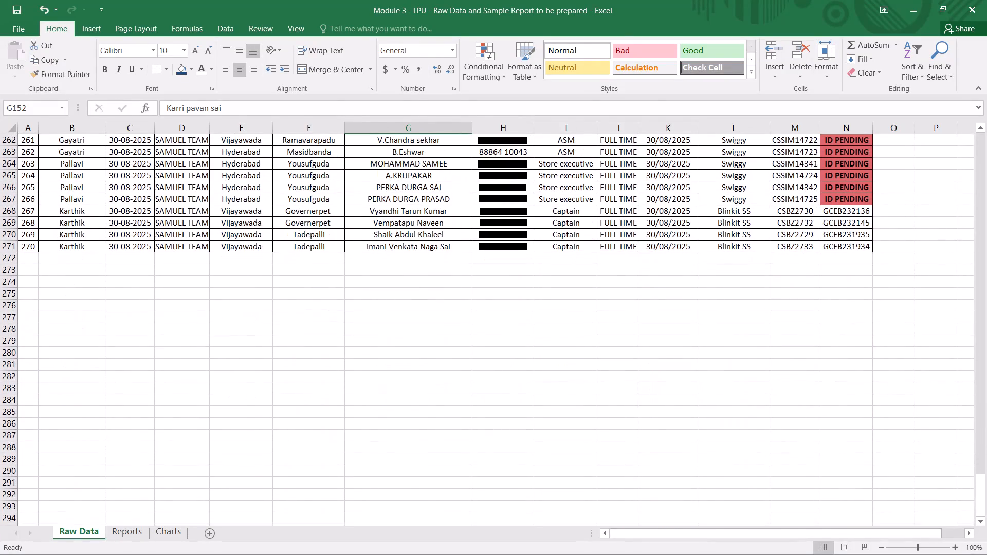
{"action": "scroll", "coordinate": [453, 412], "scroll_direction": "down", "scroll_amount": 16}
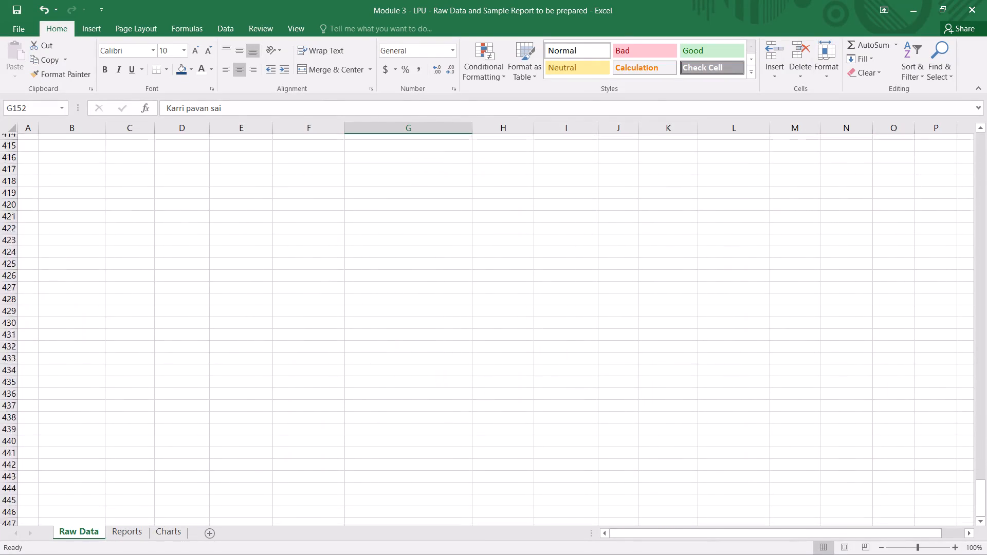
{"action": "scroll", "coordinate": [453, 412], "scroll_direction": "down", "scroll_amount": 6}
{"action": "scroll", "coordinate": [453, 412], "scroll_direction": "up", "scroll_amount": 8}
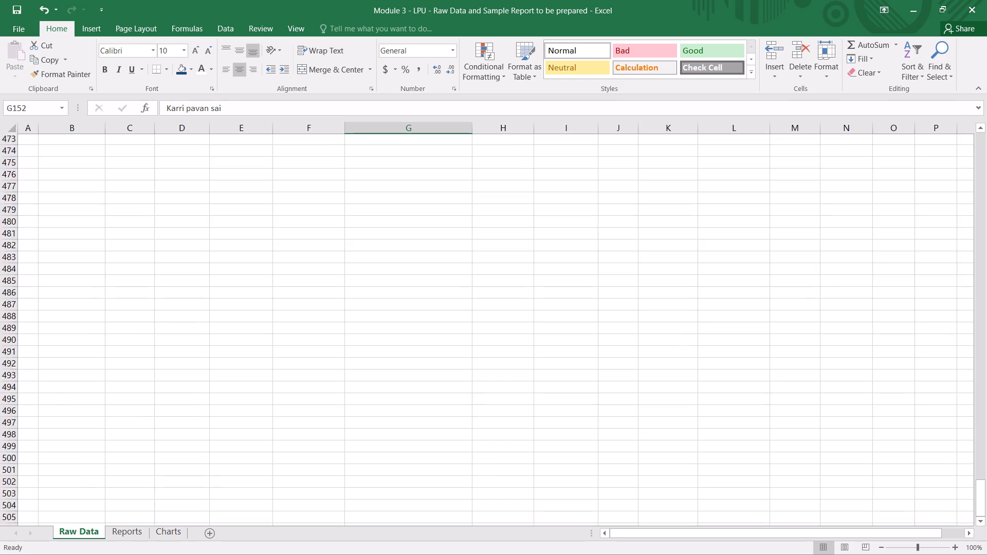
{"action": "scroll", "coordinate": [453, 412], "scroll_direction": "up", "scroll_amount": 9}
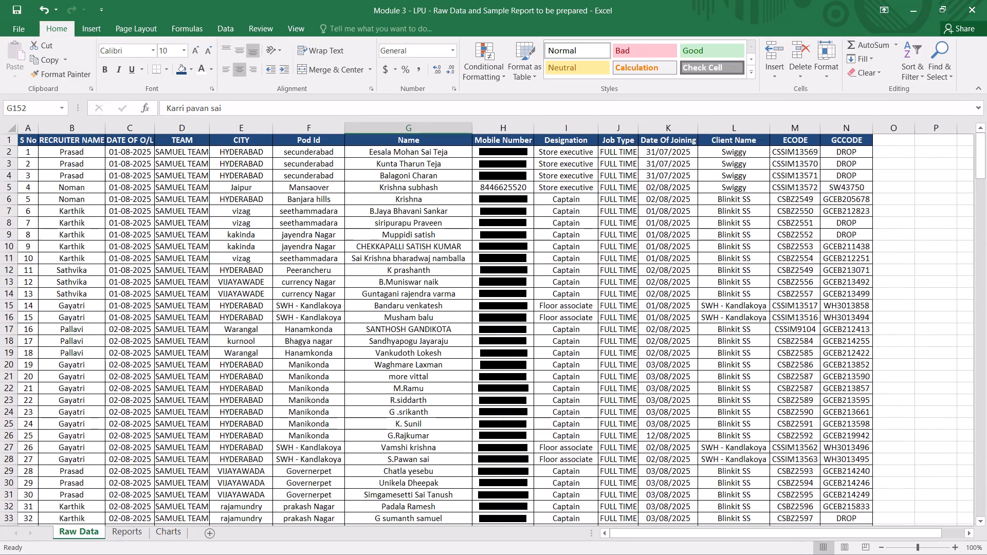
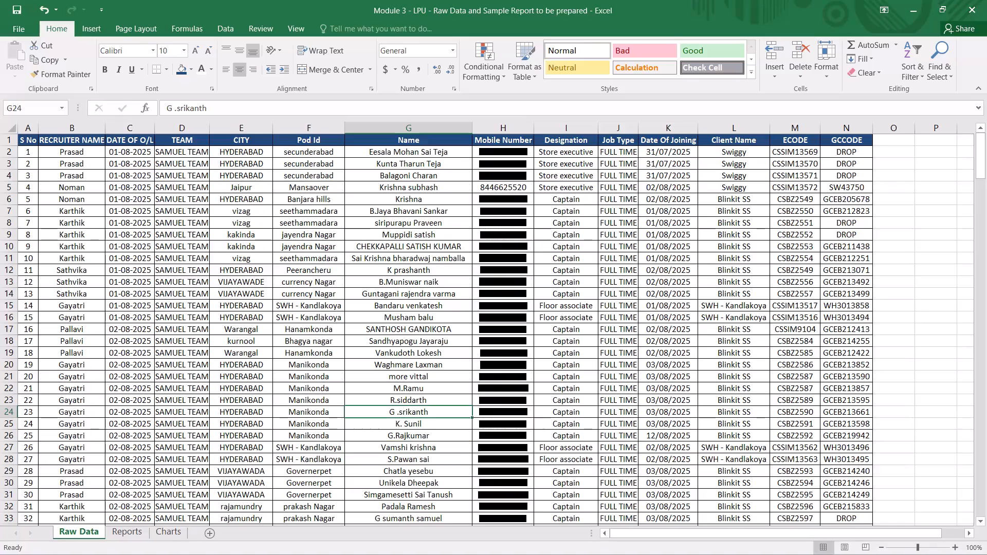
Examine the late-August 2025 recruitment records on the Raw Data sheet, including their GCCODE entries.
{"action": "scroll", "coordinate": [453, 412], "scroll_direction": "down", "scroll_amount": 19}
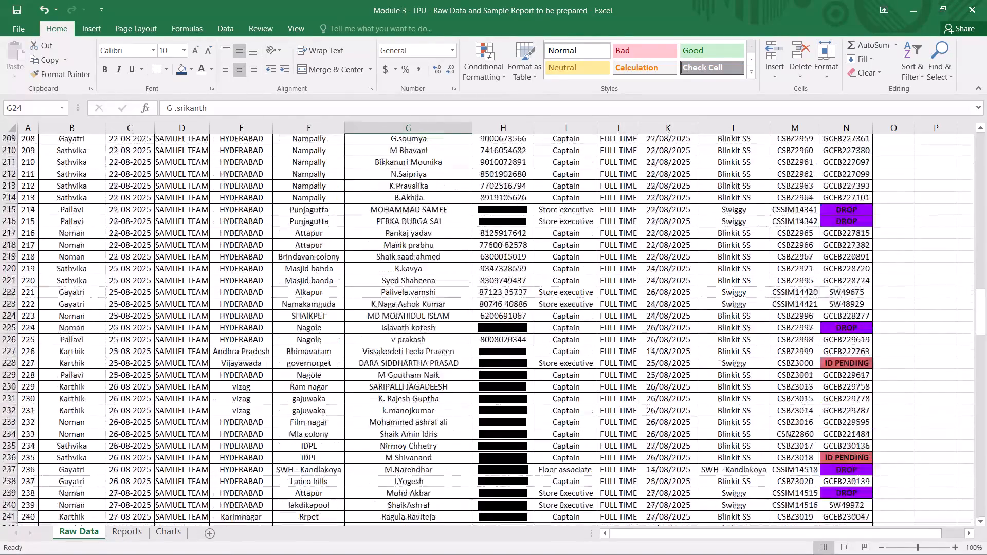
{"action": "scroll", "coordinate": [453, 412], "scroll_direction": "down", "scroll_amount": 4}
{"action": "scroll", "coordinate": [453, 412], "scroll_direction": "up", "scroll_amount": 5}
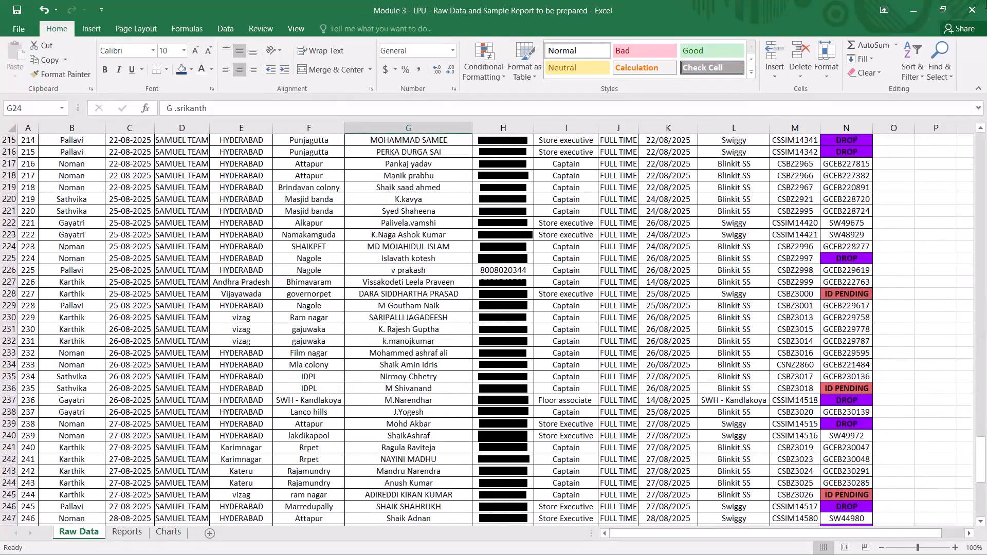
Close the Module 3 raw data workbook without saving the changes.
{"action": "left_click", "coordinate": [986, 0]}
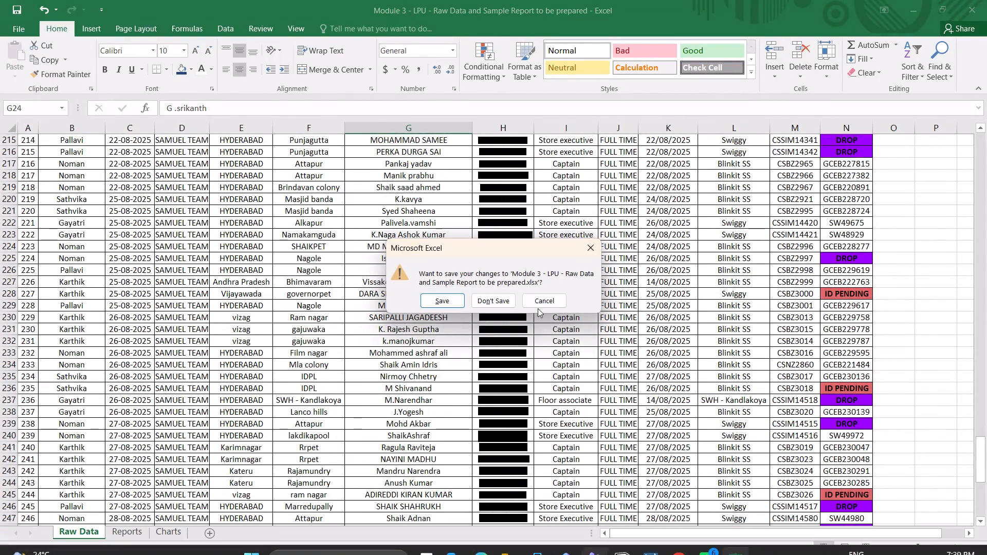
{"action": "left_click", "coordinate": [497, 301]}
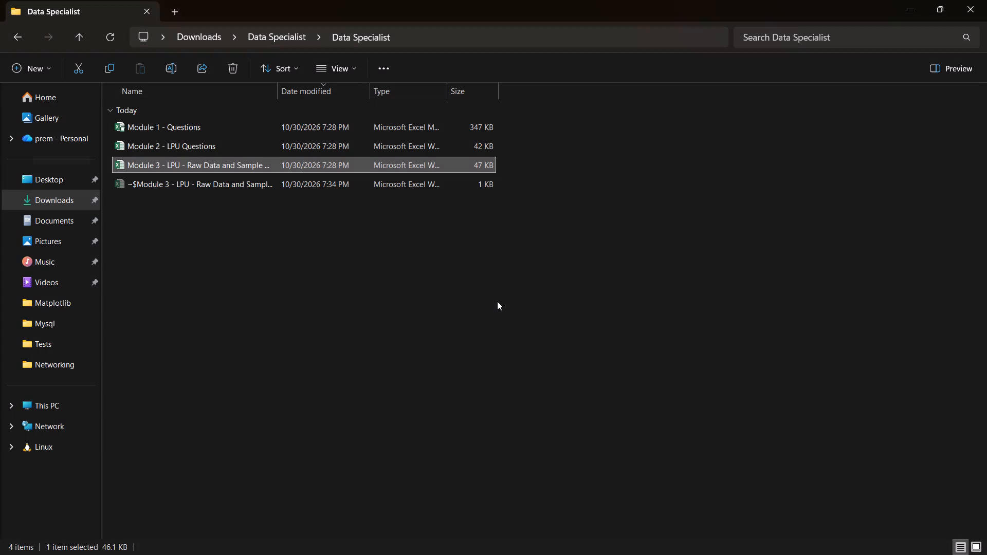
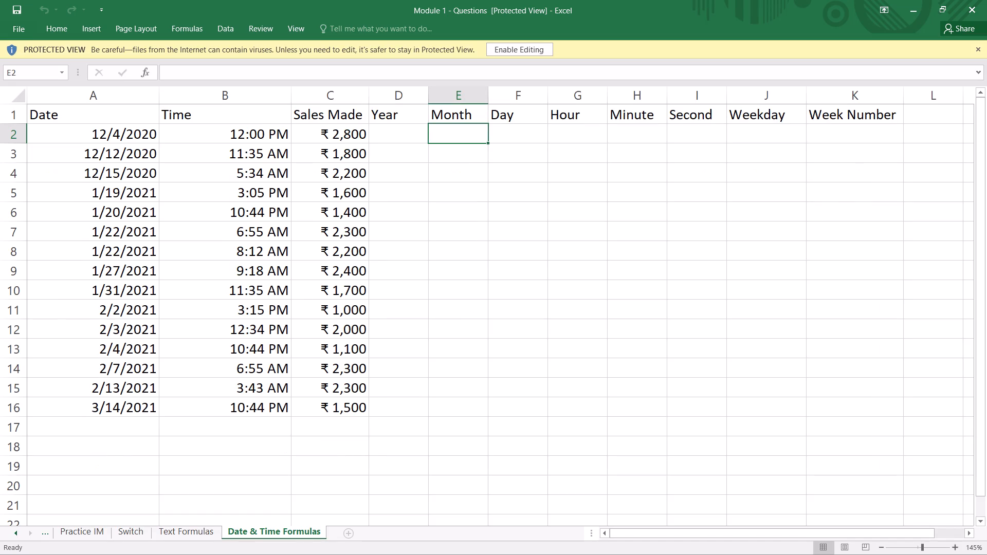
Enable editing of the protected Module 1 - Questions workbook on the Date & Time Formulas sheet.
{"action": "scroll", "coordinate": [472, 314], "scroll_direction": "down", "scroll_amount": 2}
{"action": "scroll", "coordinate": [472, 314], "scroll_direction": "up", "scroll_amount": 3}
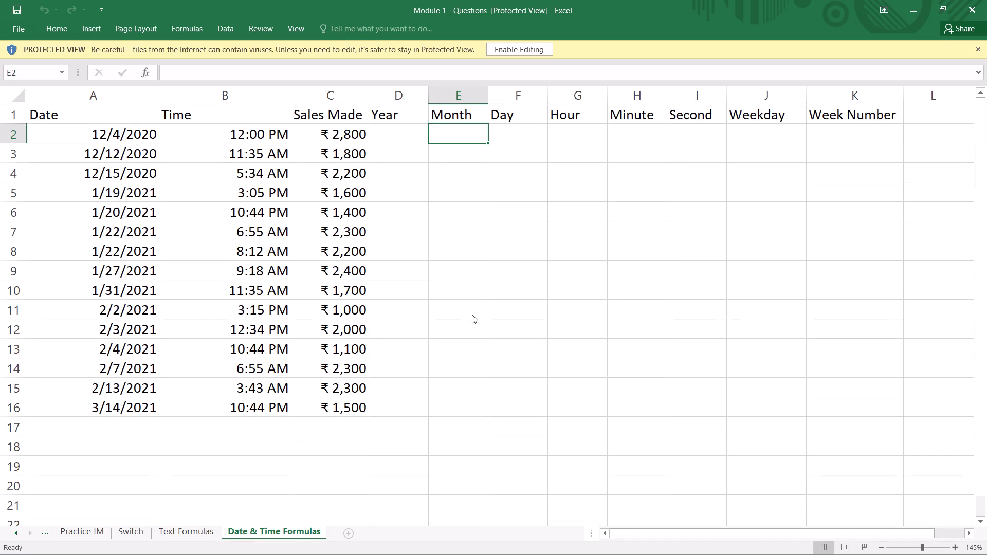
{"action": "left_click", "coordinate": [385, 143]}
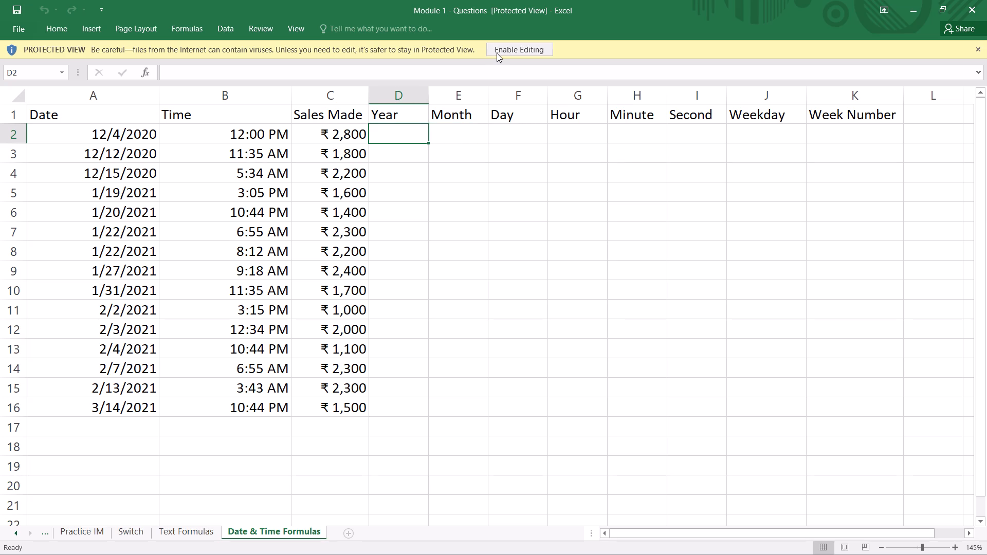
{"action": "left_click", "coordinate": [497, 53]}
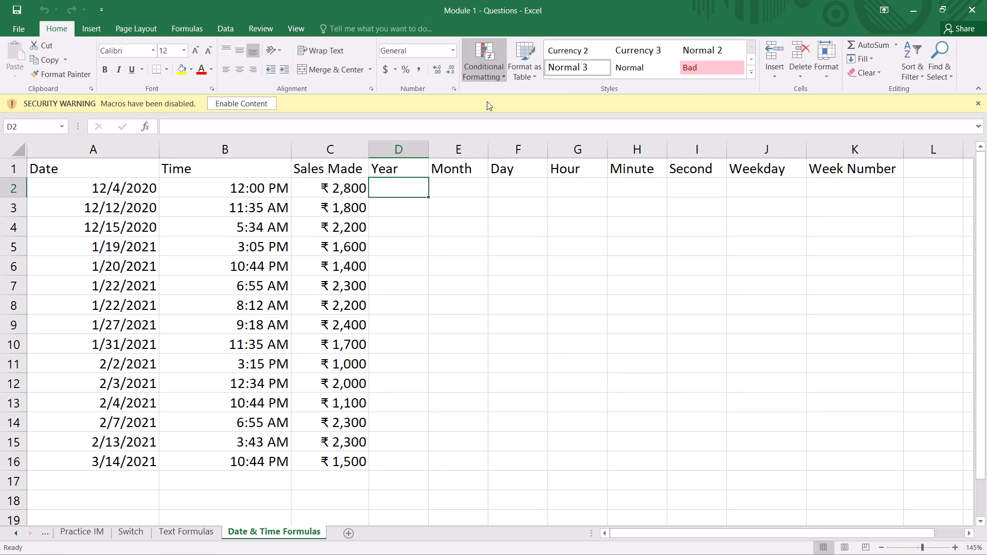
Start a formula with an equals sign in cell D2, the first cell under the Year heading.
{"action": "left_click", "coordinate": [410, 193]}
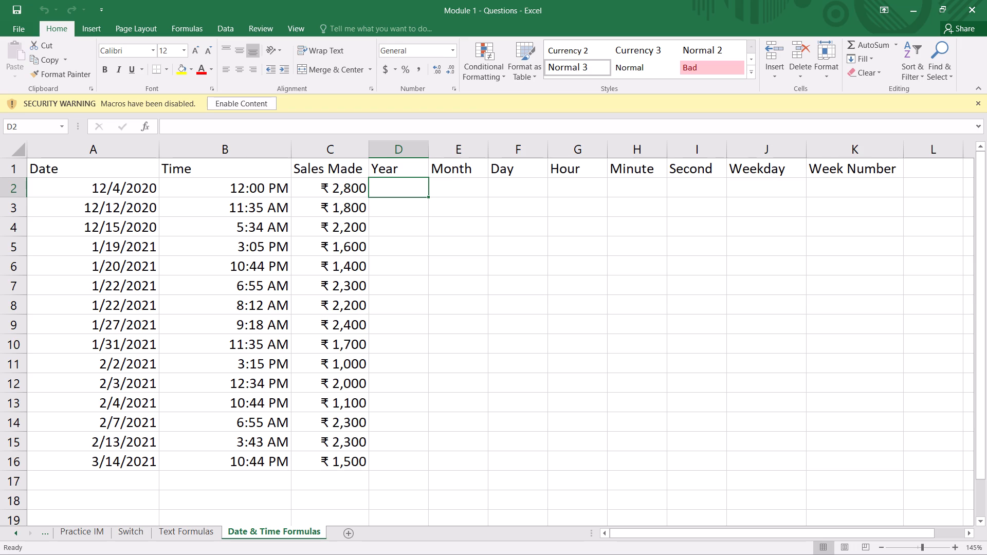
{"action": "key", "text": "equal"}
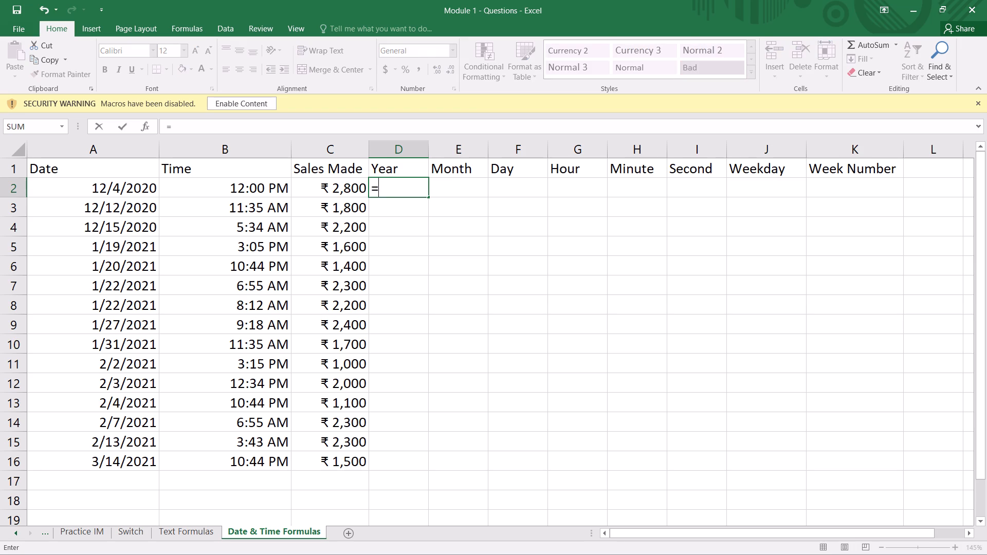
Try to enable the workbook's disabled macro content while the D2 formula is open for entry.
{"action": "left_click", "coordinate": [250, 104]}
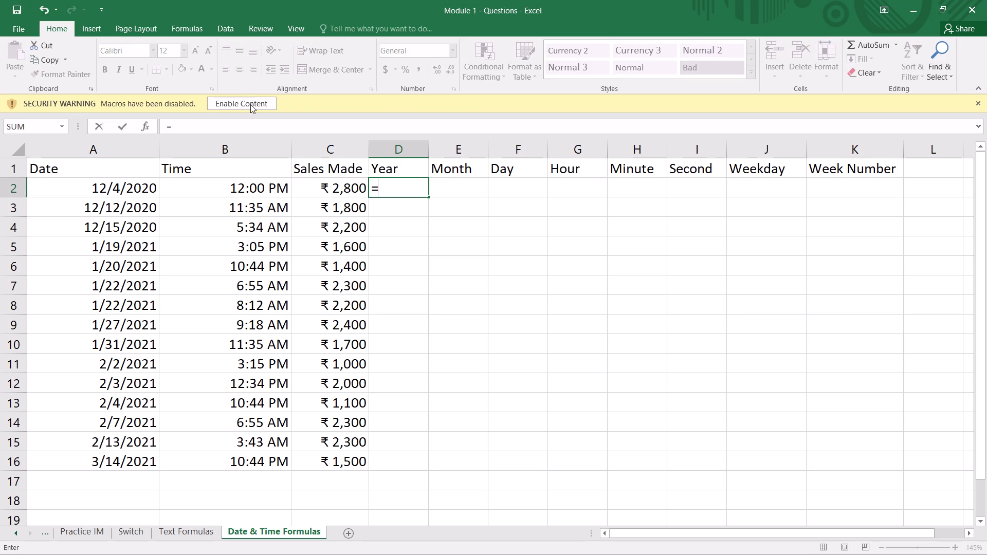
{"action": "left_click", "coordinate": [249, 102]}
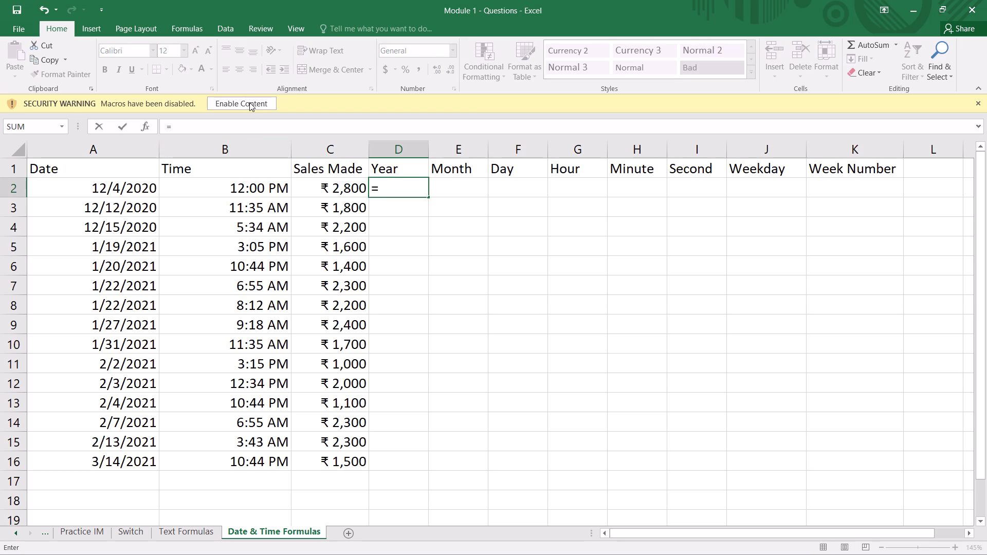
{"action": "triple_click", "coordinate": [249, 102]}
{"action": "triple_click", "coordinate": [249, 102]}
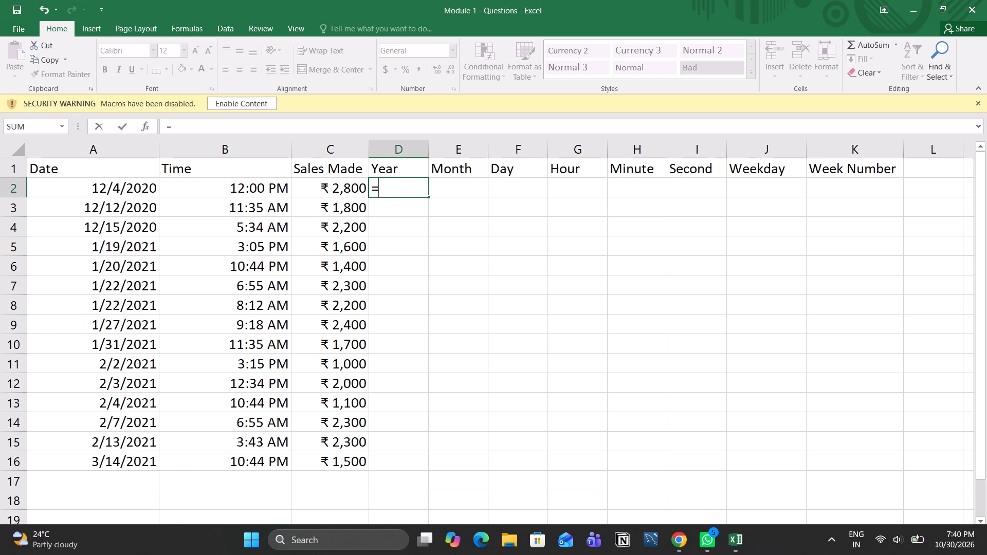
Search the web for "macros in excel" in Edge and read the overview on enabling the Developer tab, recording and running macros.
{"action": "left_click", "coordinate": [382, 545]}
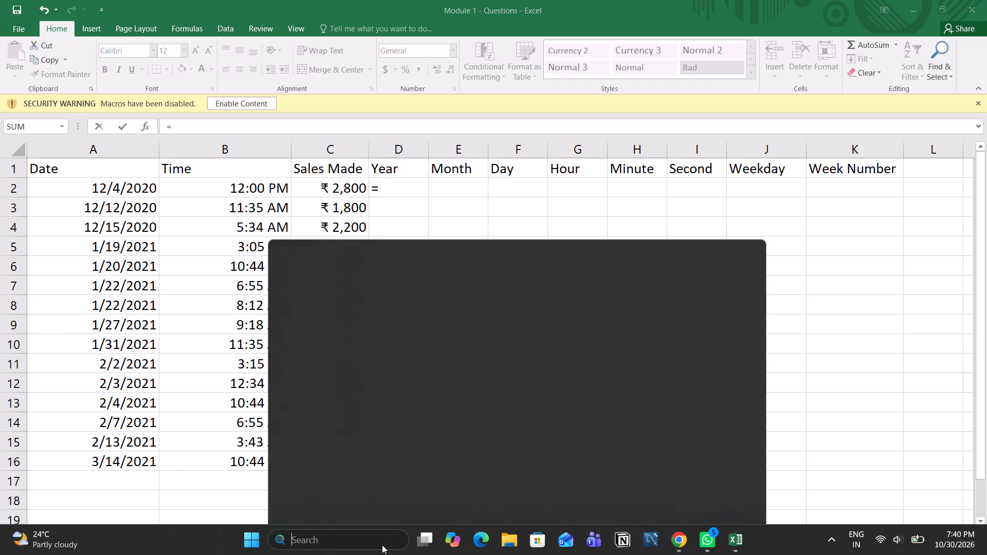
{"action": "type", "text": "macros"}
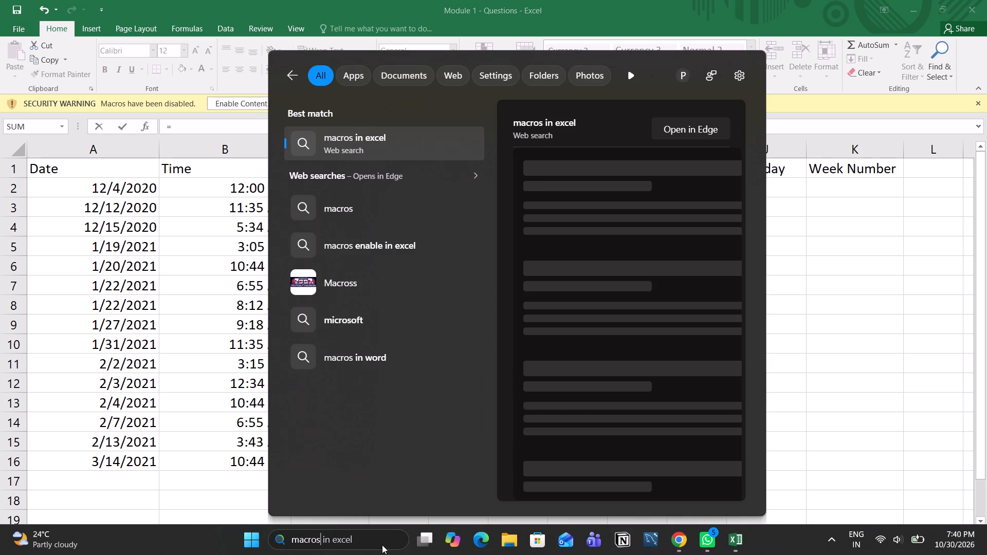
{"action": "left_click", "coordinate": [434, 168]}
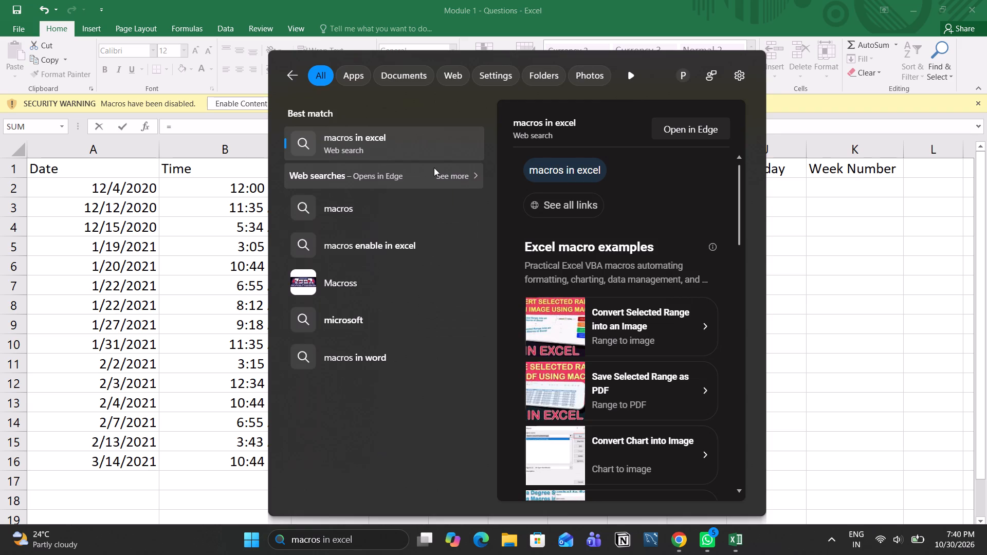
{"action": "left_click", "coordinate": [429, 154]}
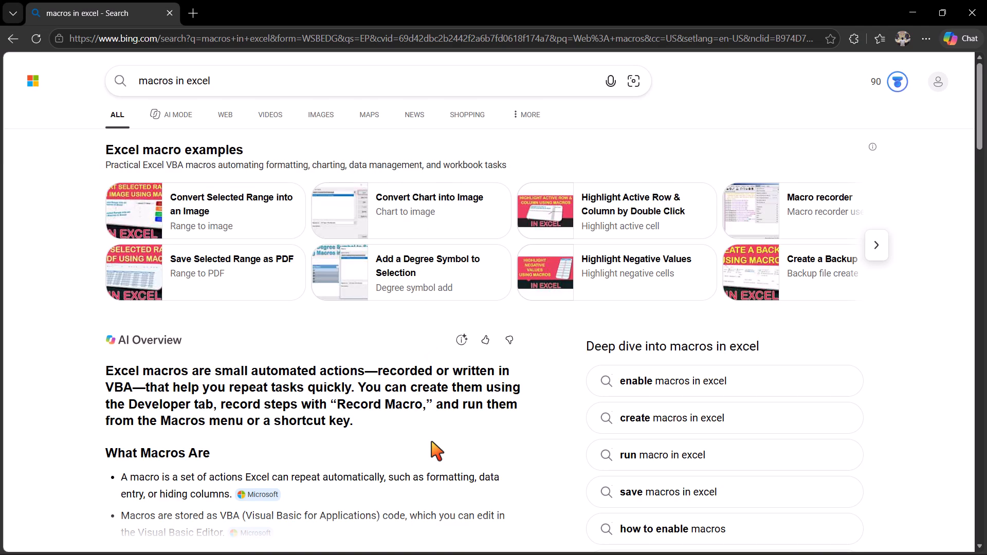
{"action": "scroll", "coordinate": [431, 441], "scroll_direction": "down", "scroll_amount": 2}
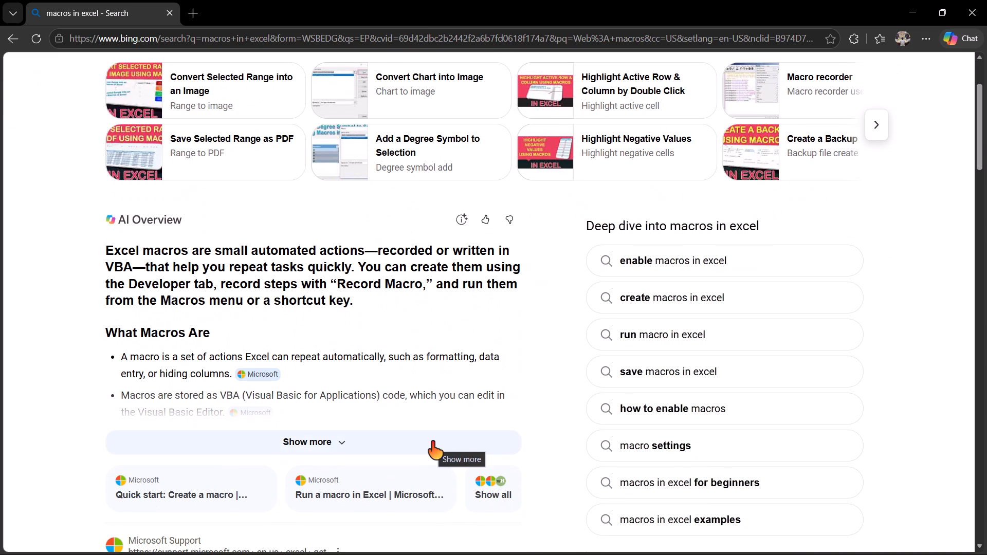
{"action": "left_click", "coordinate": [360, 397]}
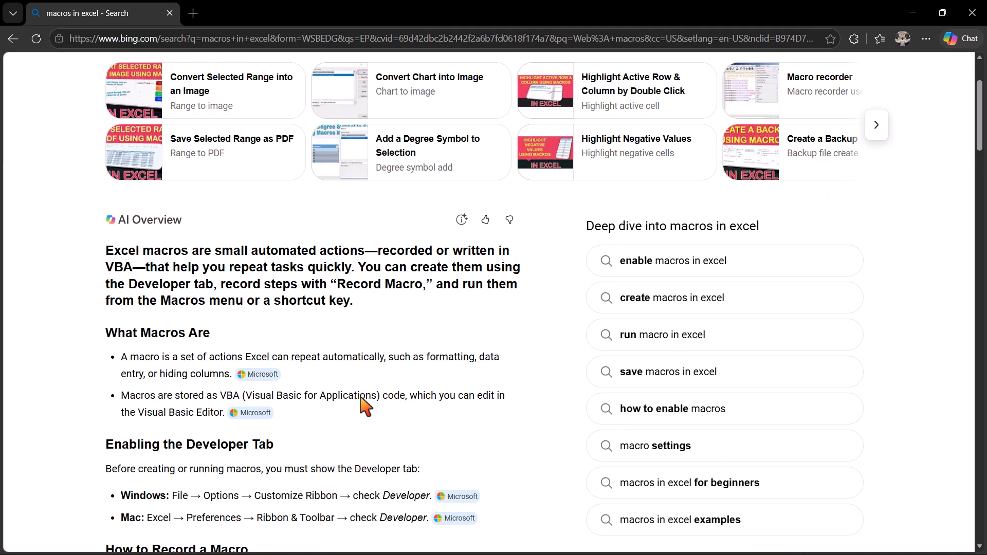
{"action": "scroll", "coordinate": [360, 397], "scroll_direction": "down", "scroll_amount": 1}
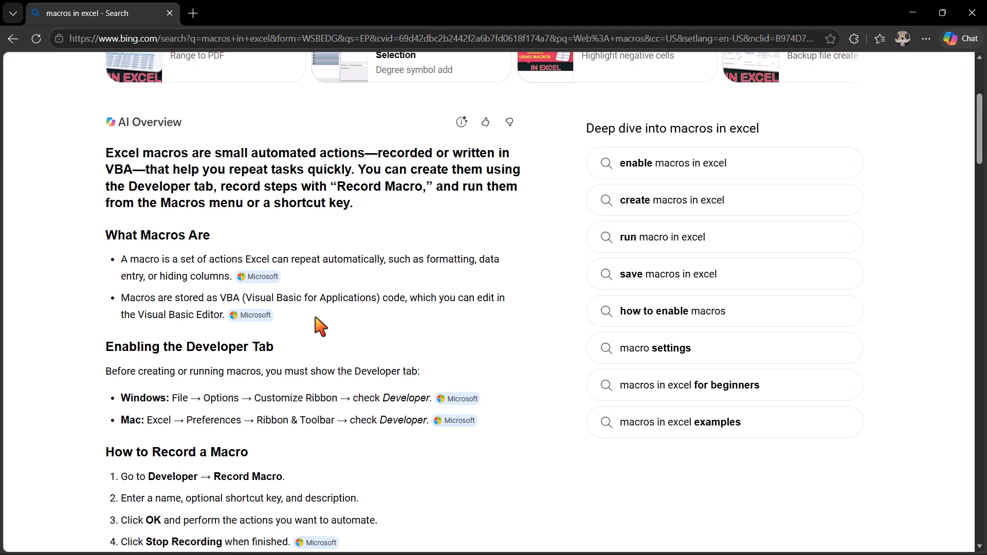
{"action": "scroll", "coordinate": [315, 317], "scroll_direction": "down", "scroll_amount": 1}
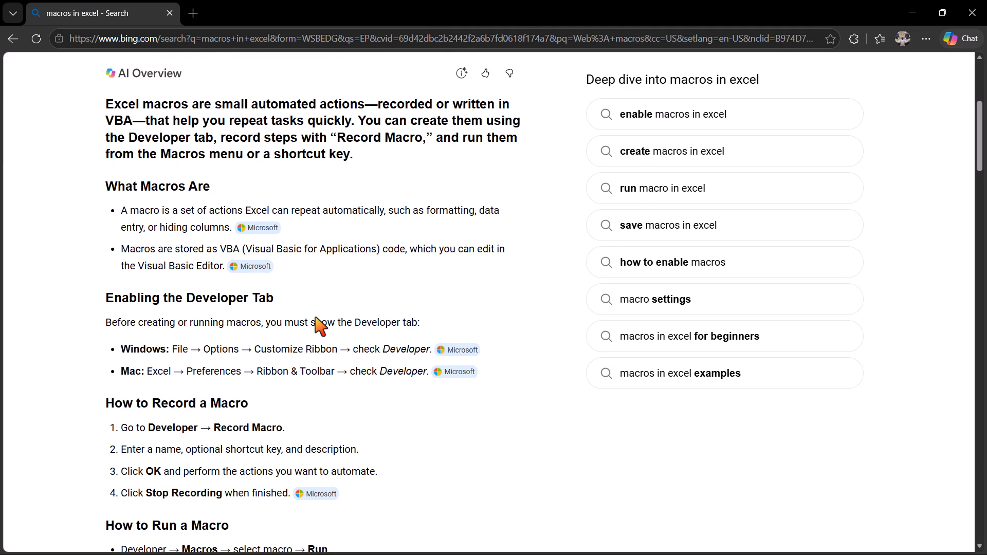
{"action": "scroll", "coordinate": [315, 317], "scroll_direction": "down", "scroll_amount": 1}
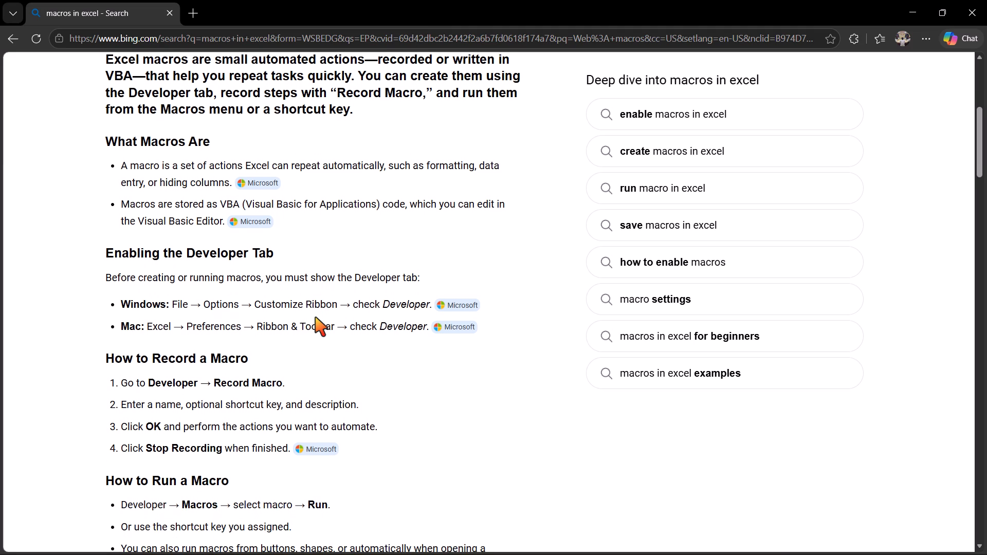
{"action": "scroll", "coordinate": [315, 317], "scroll_direction": "down", "scroll_amount": 1}
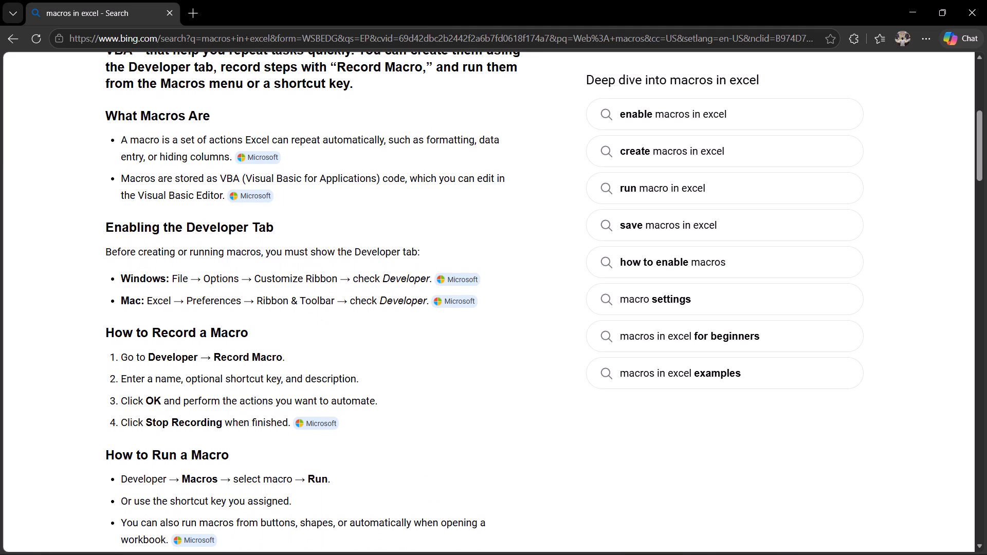
Switch back to Excel and turn on the Developer tab among the main tabs in the ribbon customization options.
{"action": "left_click", "coordinate": [732, 540]}
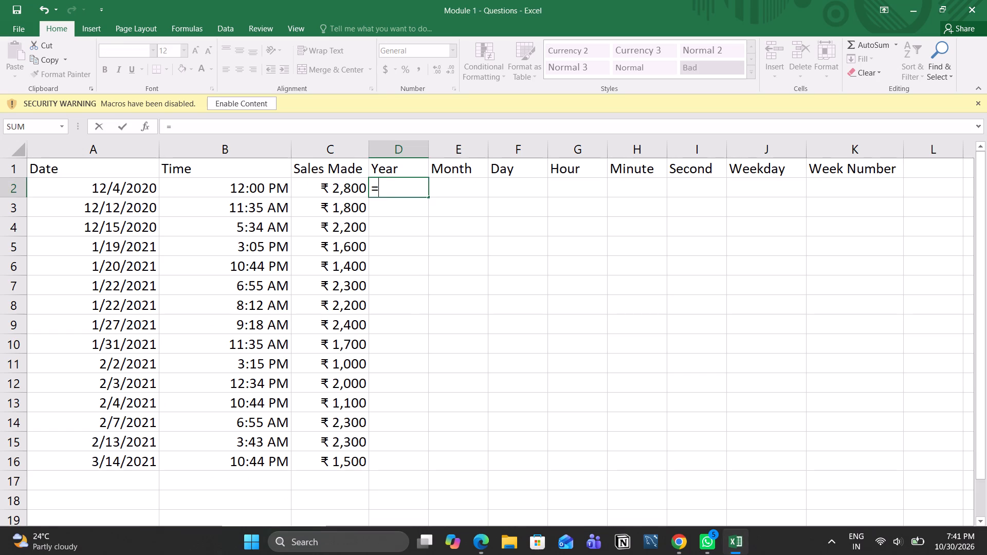
{"action": "left_click", "coordinate": [21, 32]}
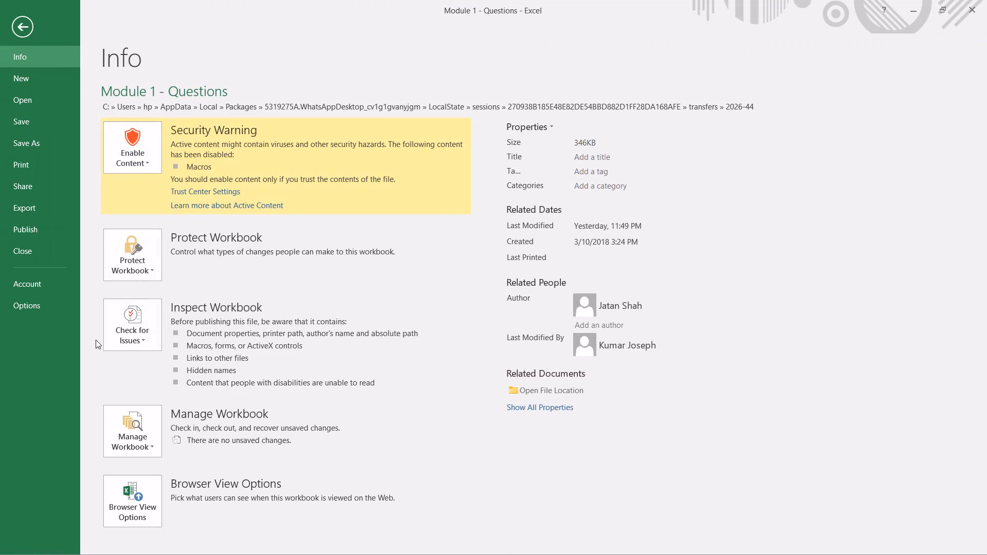
{"action": "left_click", "coordinate": [40, 303]}
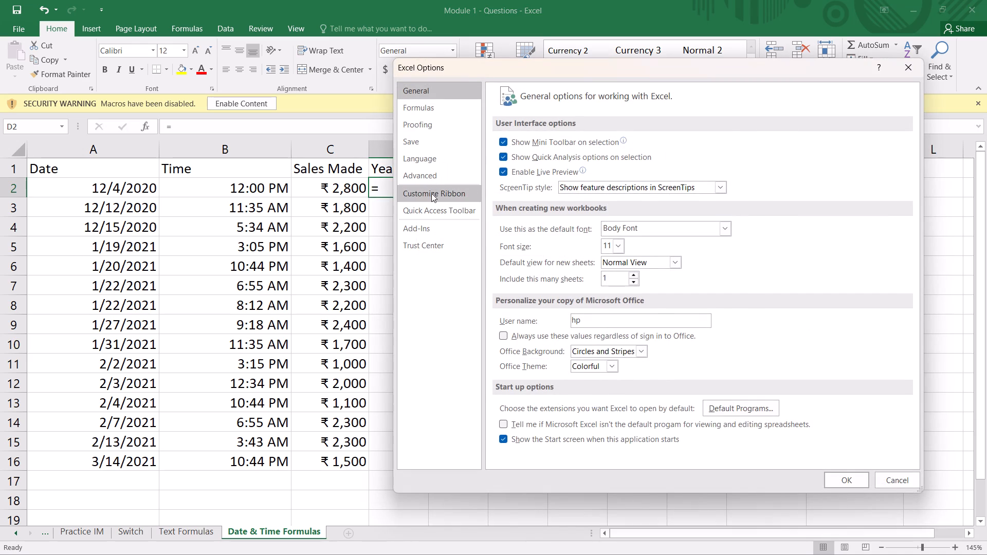
{"action": "left_click", "coordinate": [431, 193]}
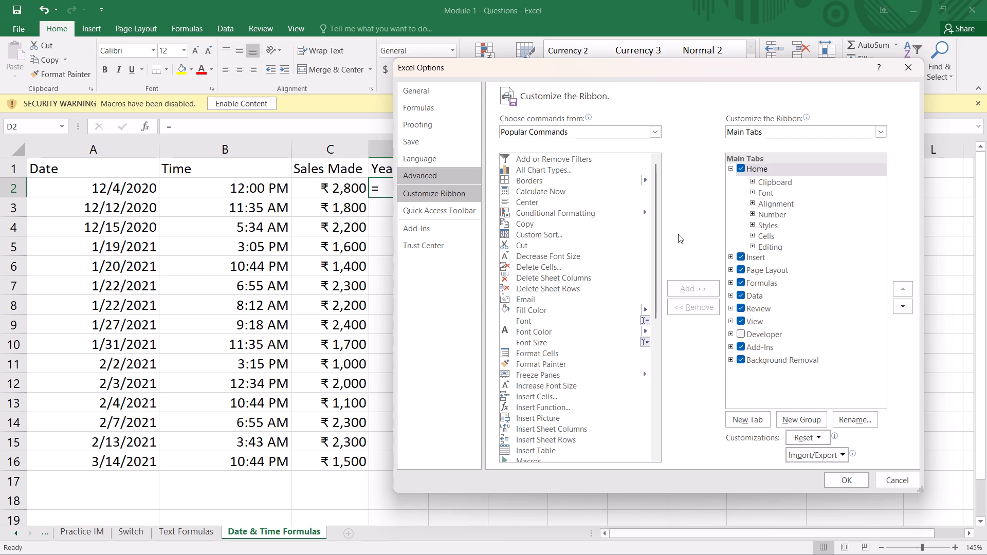
{"action": "left_click", "coordinate": [740, 334]}
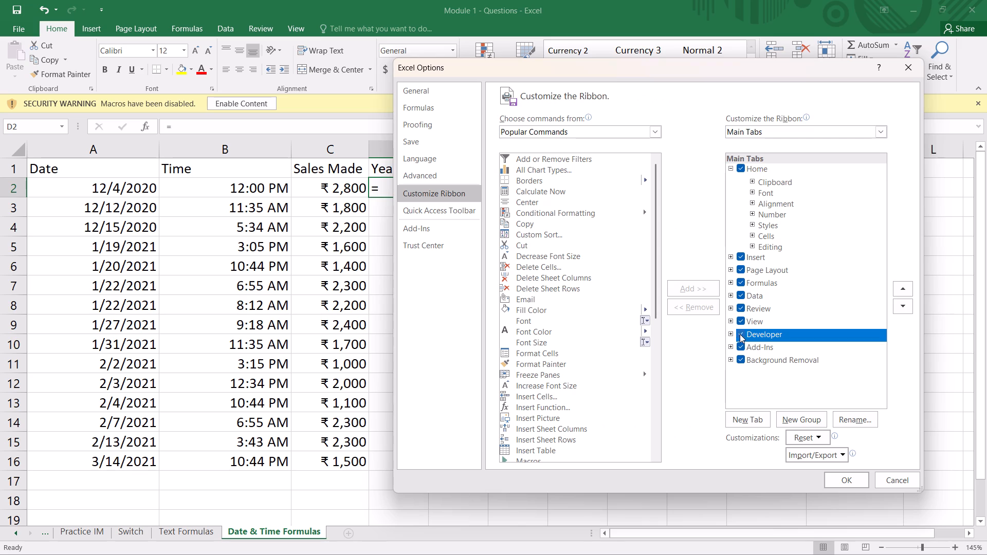
Apply the ribbon customization that shows the Developer tab.
{"action": "left_click", "coordinate": [846, 481]}
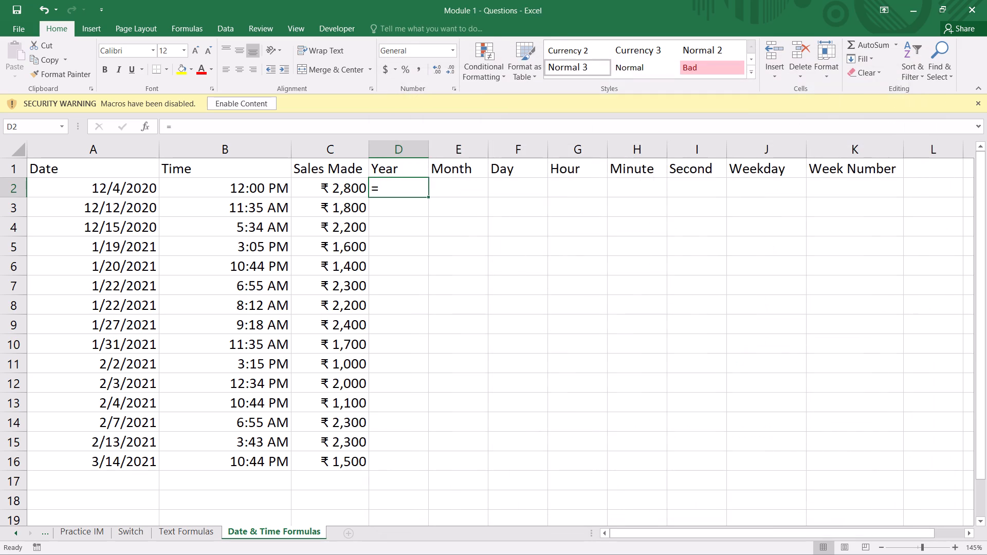
Enable the workbook's disabled macro content.
{"action": "left_click", "coordinate": [245, 103]}
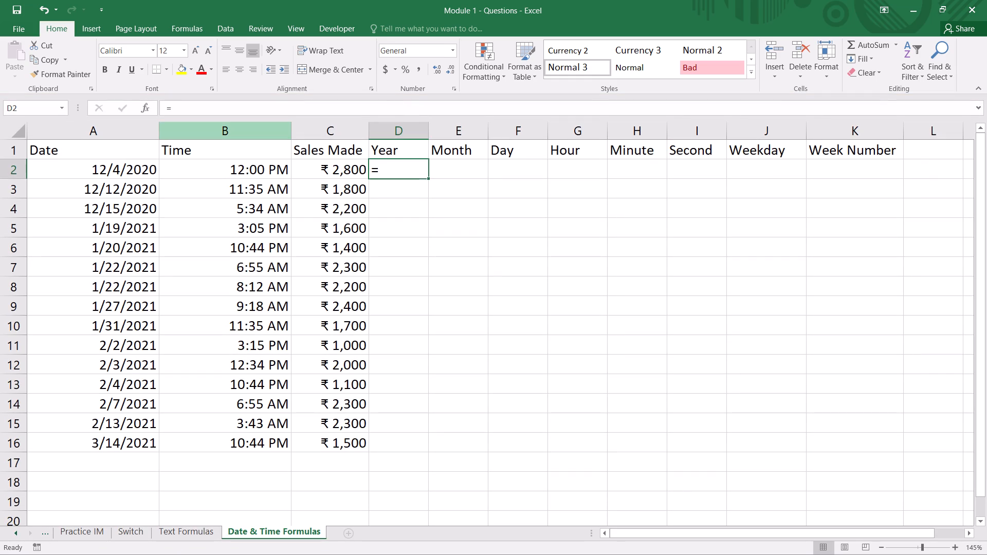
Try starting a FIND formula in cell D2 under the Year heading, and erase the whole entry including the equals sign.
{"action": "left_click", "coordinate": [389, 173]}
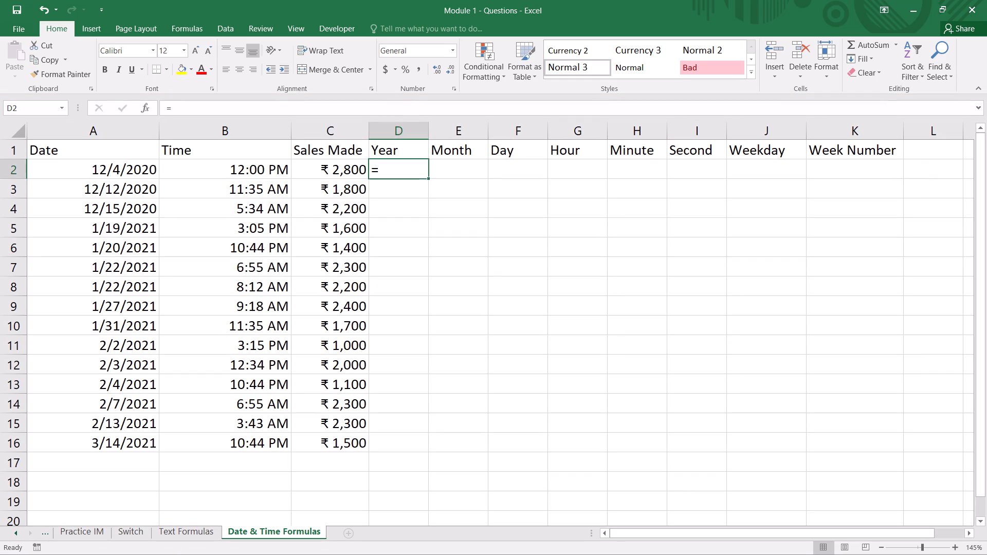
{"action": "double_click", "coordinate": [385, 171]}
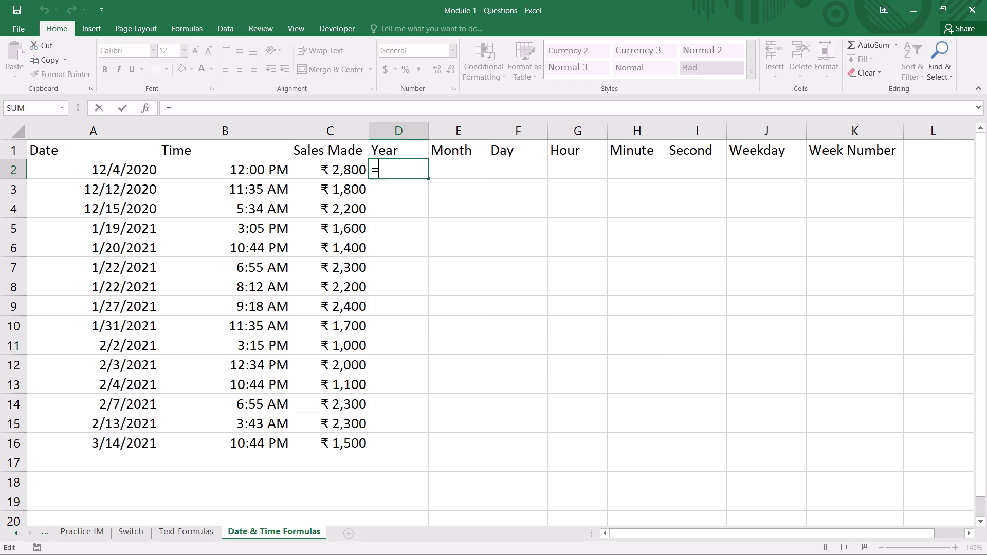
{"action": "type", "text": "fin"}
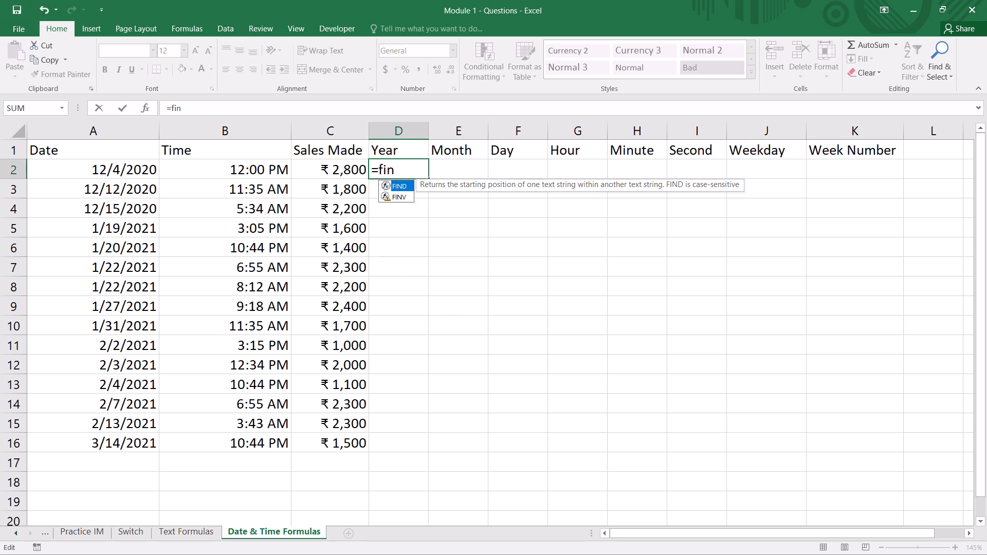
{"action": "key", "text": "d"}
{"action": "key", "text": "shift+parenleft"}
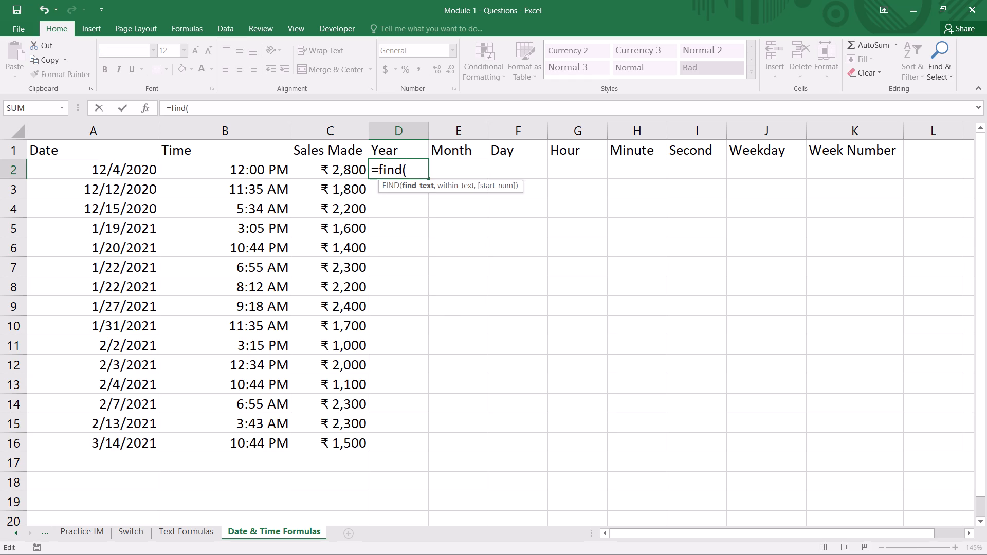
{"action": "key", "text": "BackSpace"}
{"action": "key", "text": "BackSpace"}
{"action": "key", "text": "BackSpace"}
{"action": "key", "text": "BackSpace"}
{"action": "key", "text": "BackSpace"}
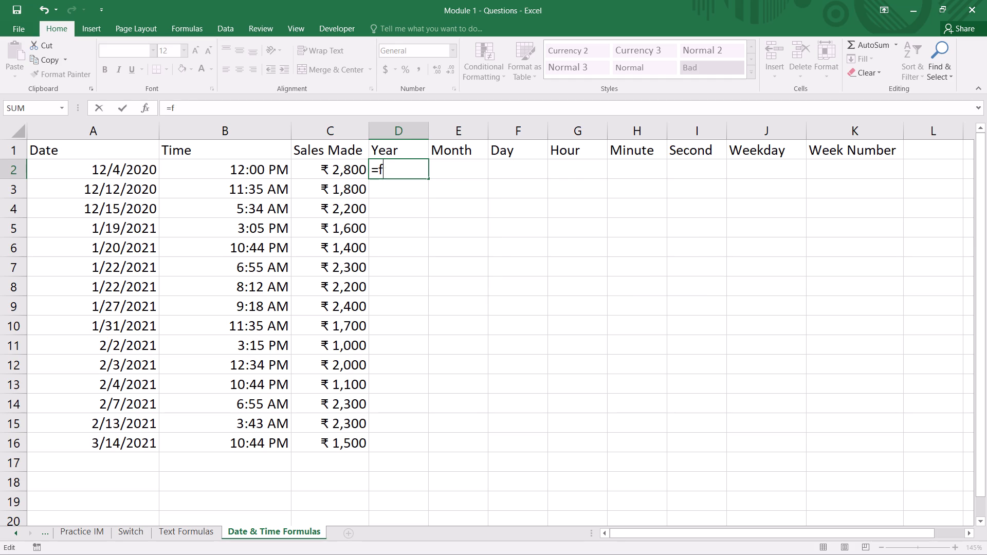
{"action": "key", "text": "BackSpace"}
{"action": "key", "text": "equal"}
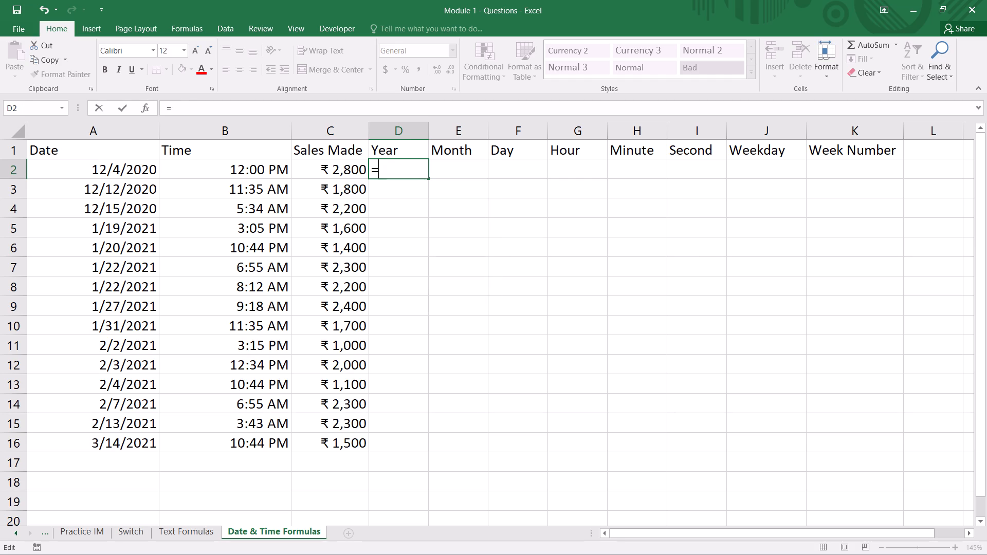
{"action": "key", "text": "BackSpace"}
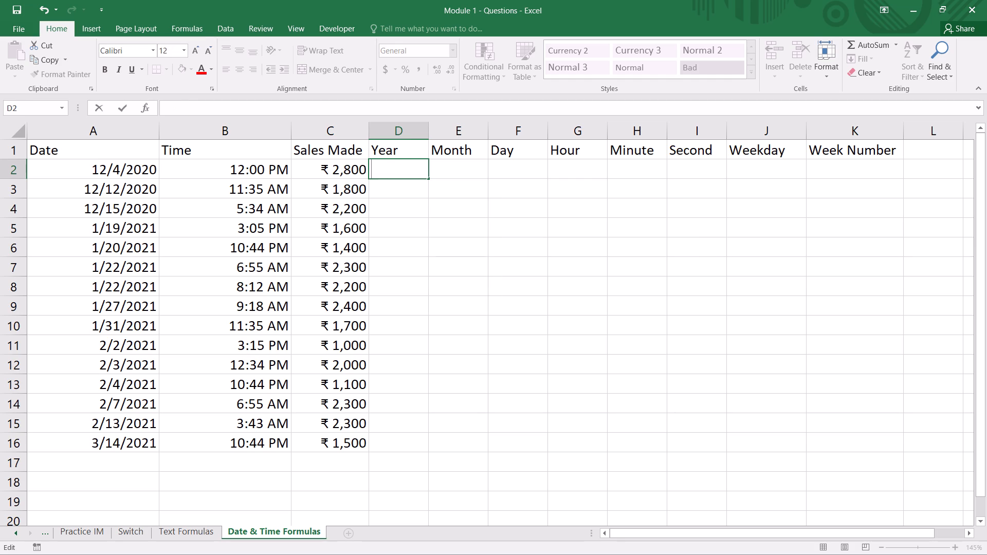
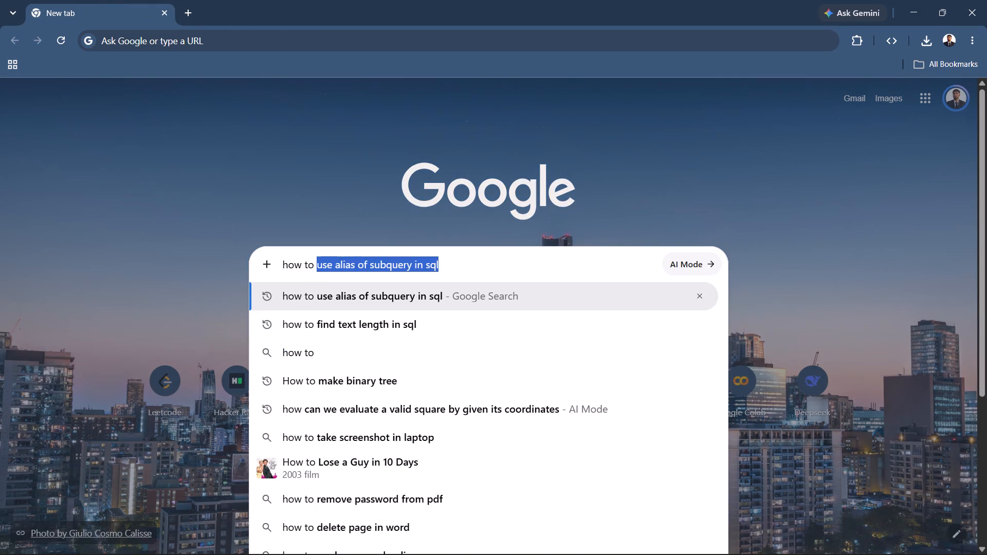
Extend the Google search query in Chrome to read "how to evaluate".
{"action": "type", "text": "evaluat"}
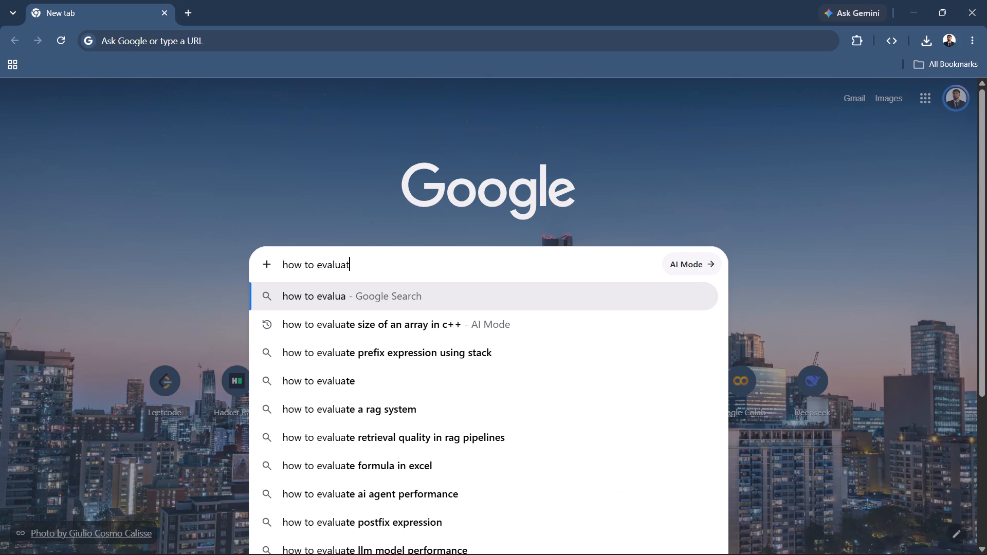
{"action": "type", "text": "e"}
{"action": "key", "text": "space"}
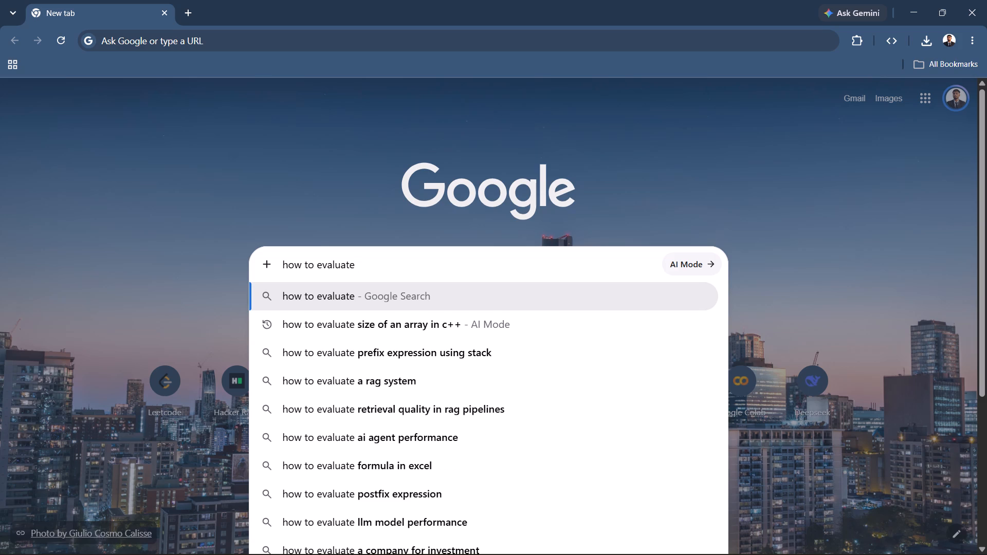
Search the web for "how to evaluate year of given date in excel" and read the overview of formulas and alternative methods.
{"action": "type", "text": "year"}
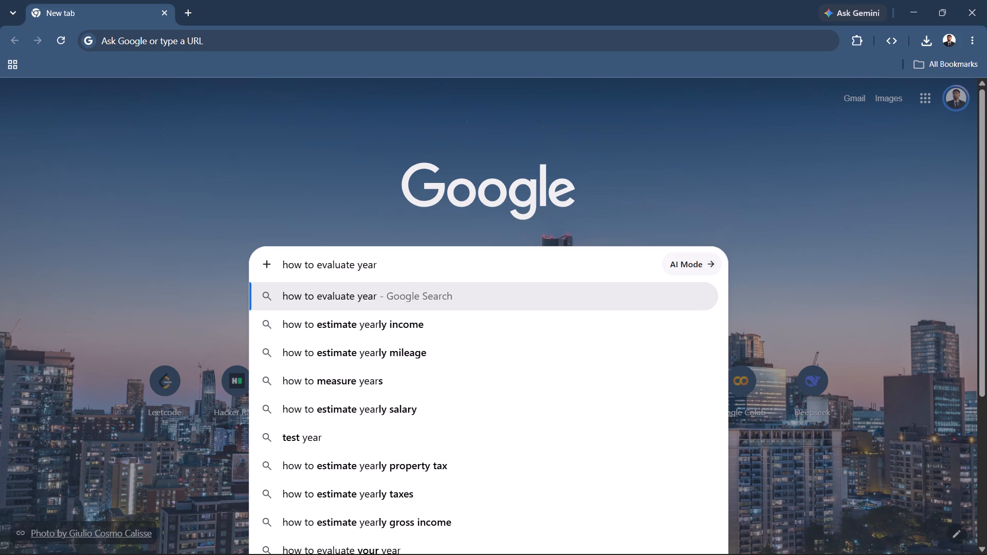
{"action": "key", "text": "space"}
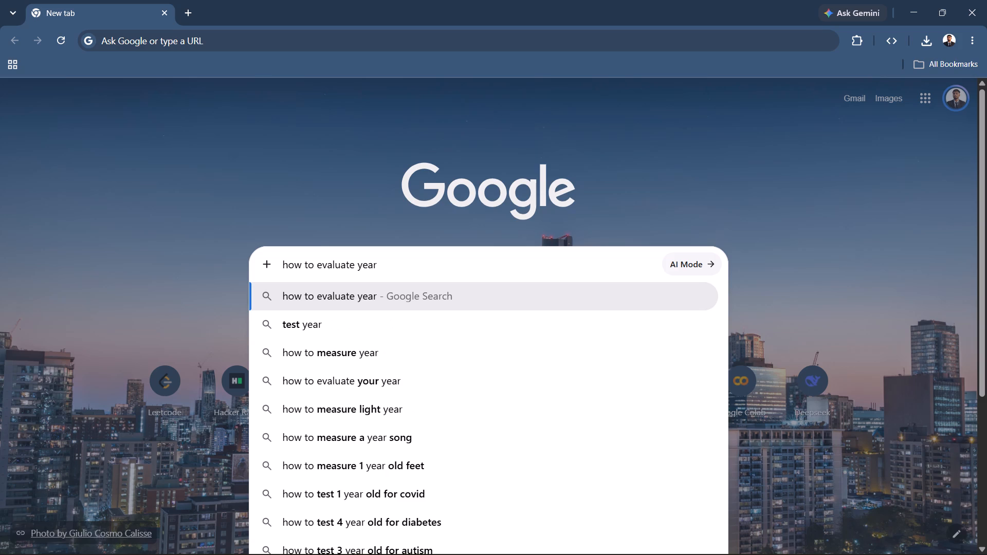
{"action": "type", "text": "of given"}
{"action": "key", "text": "space"}
{"action": "type", "text": "date"}
{"action": "key", "text": "space"}
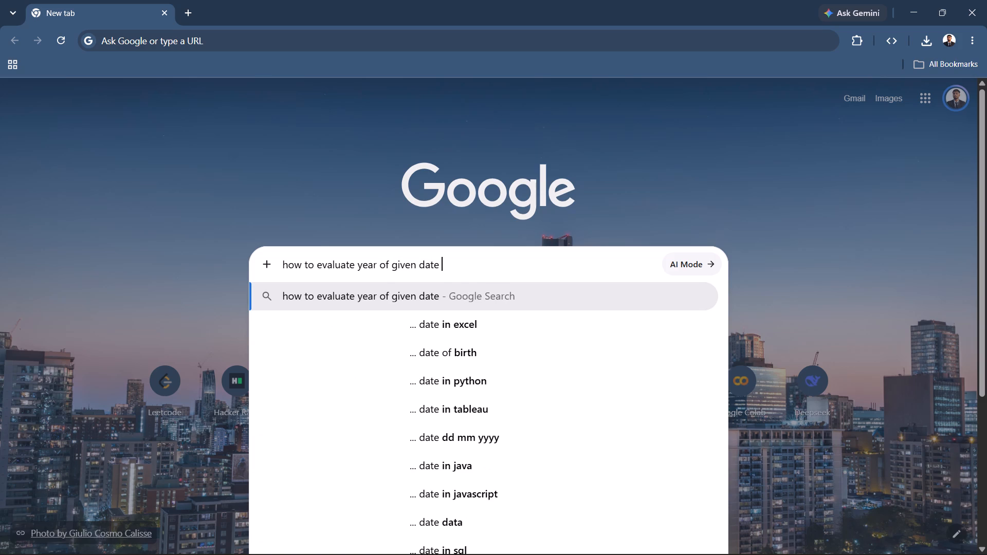
{"action": "type", "text": "ine"}
{"action": "key", "text": "BackSpace"}
{"action": "key", "text": "space"}
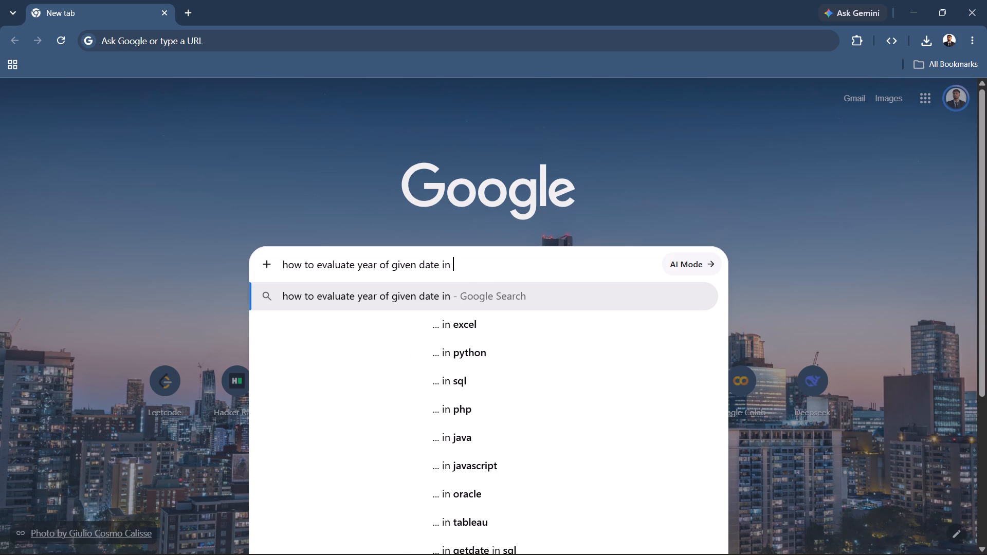
{"action": "type", "text": "ec"}
{"action": "key", "text": "BackSpace"}
{"action": "type", "text": "xcke"}
{"action": "key", "text": "BackSpace"}
{"action": "key", "text": "BackSpace"}
{"action": "type", "text": "el"}
{"action": "key", "text": "Return"}
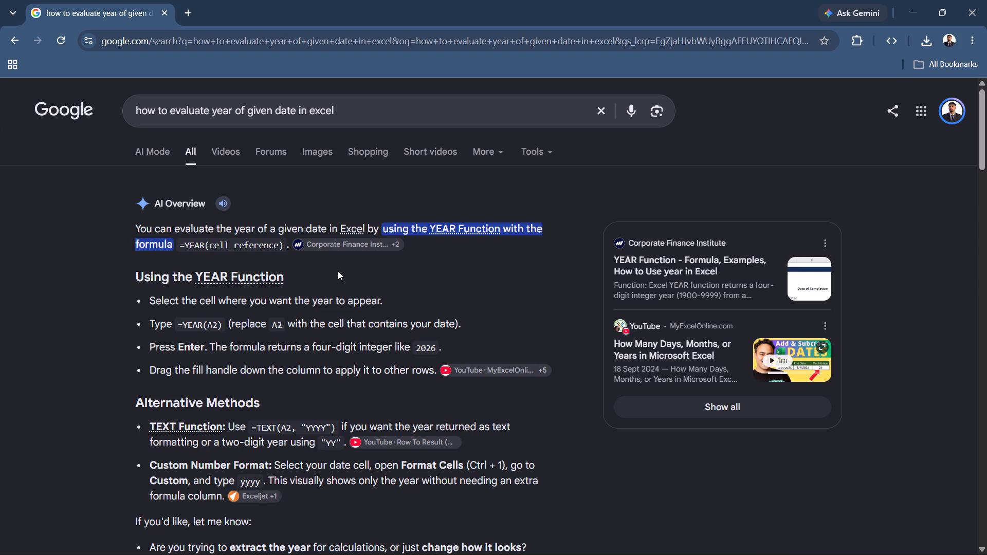
{"action": "scroll", "coordinate": [338, 271], "scroll_direction": "down", "scroll_amount": 2}
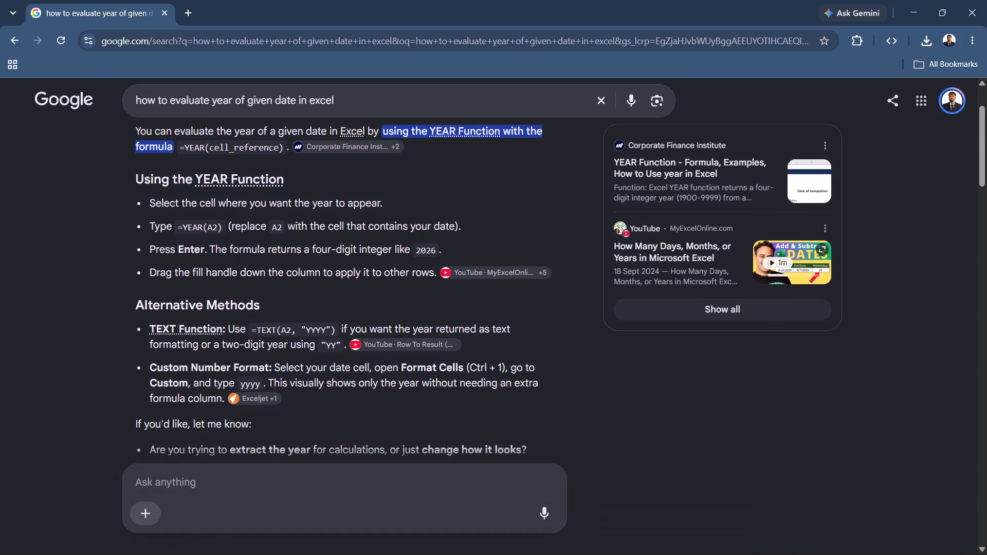
{"action": "scroll", "coordinate": [338, 271], "scroll_direction": "down", "scroll_amount": 2}
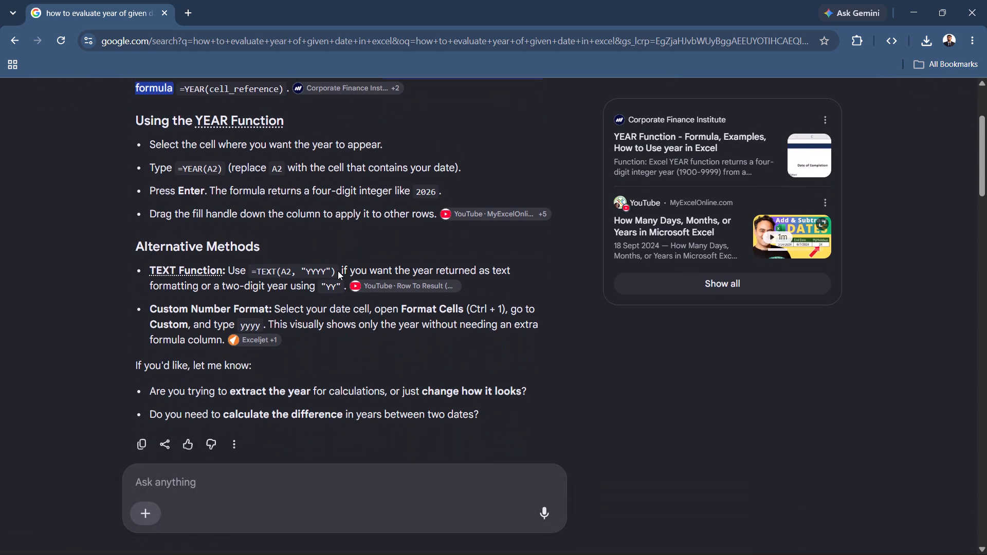
{"action": "scroll", "coordinate": [338, 271], "scroll_direction": "down", "scroll_amount": 2}
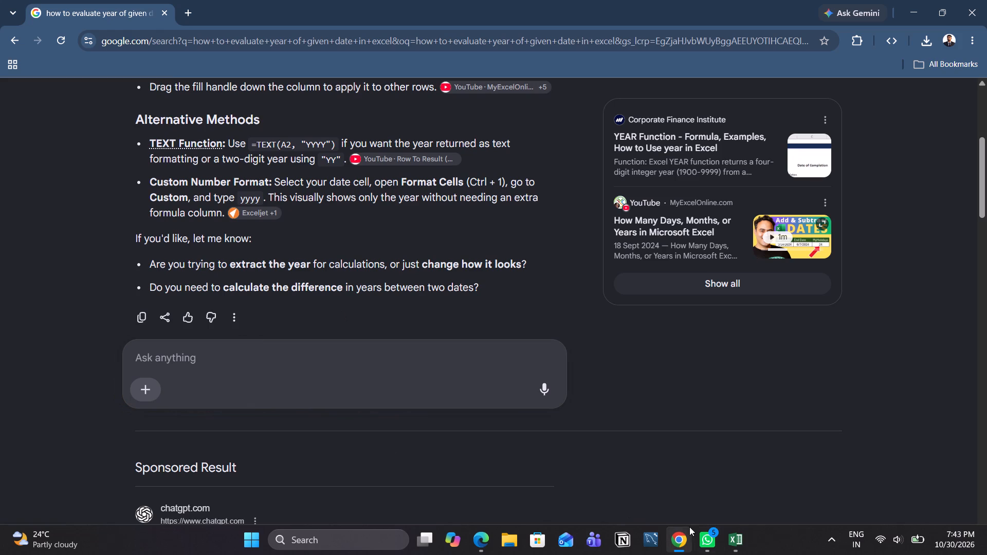
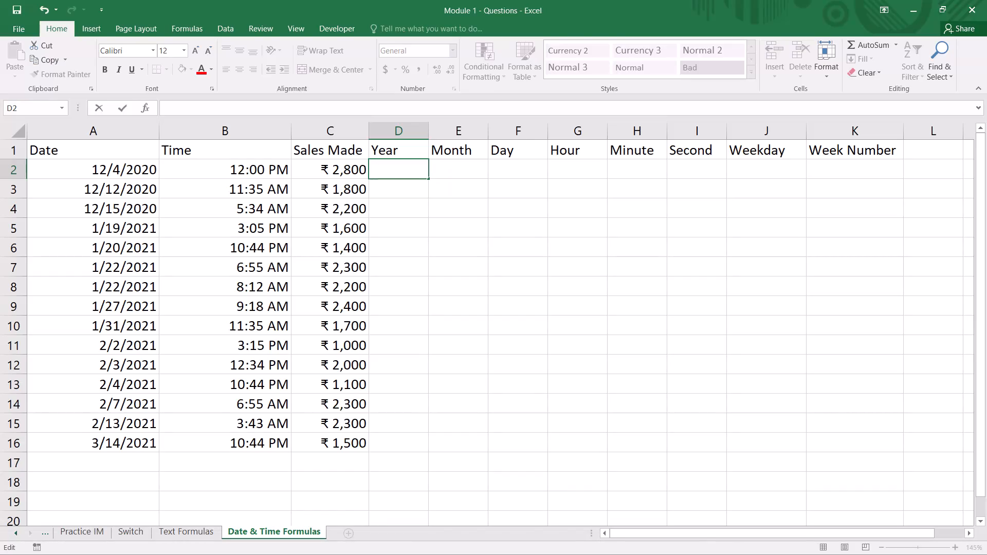
Enter the formula =YEAR(A2) in cell D2 of the Year column.
{"action": "key", "text": "equal"}
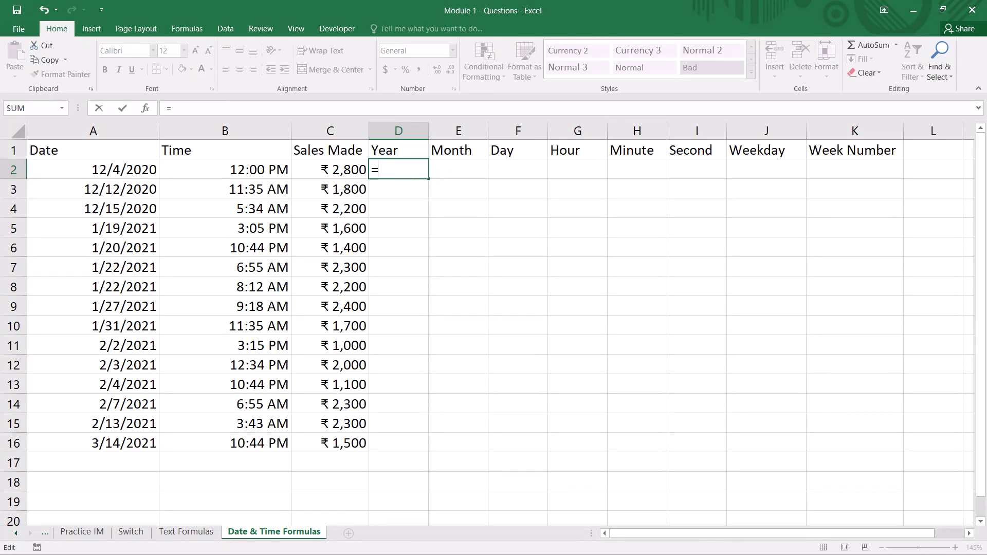
{"action": "type", "text": "year"}
{"action": "key", "text": "shift+parenleft"}
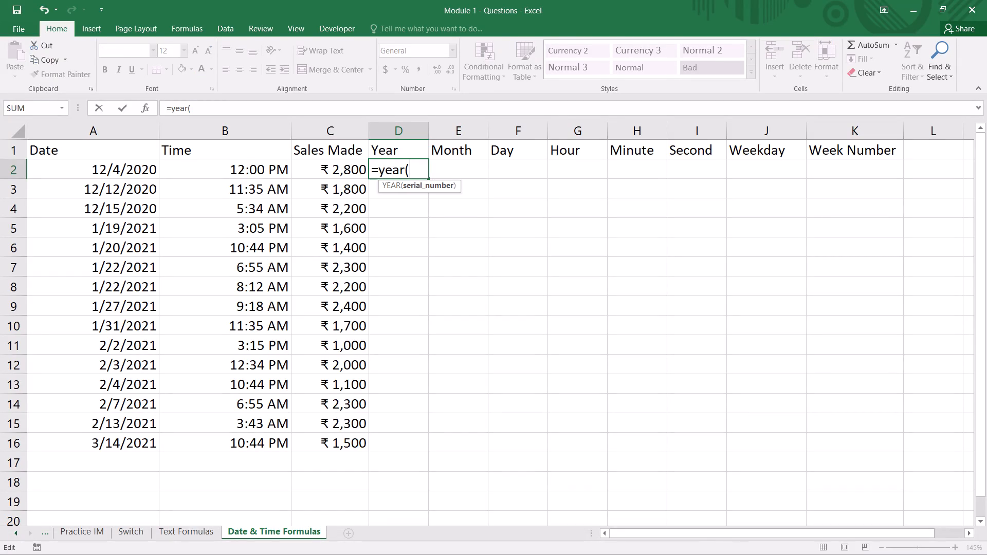
{"action": "type", "text": "a2"}
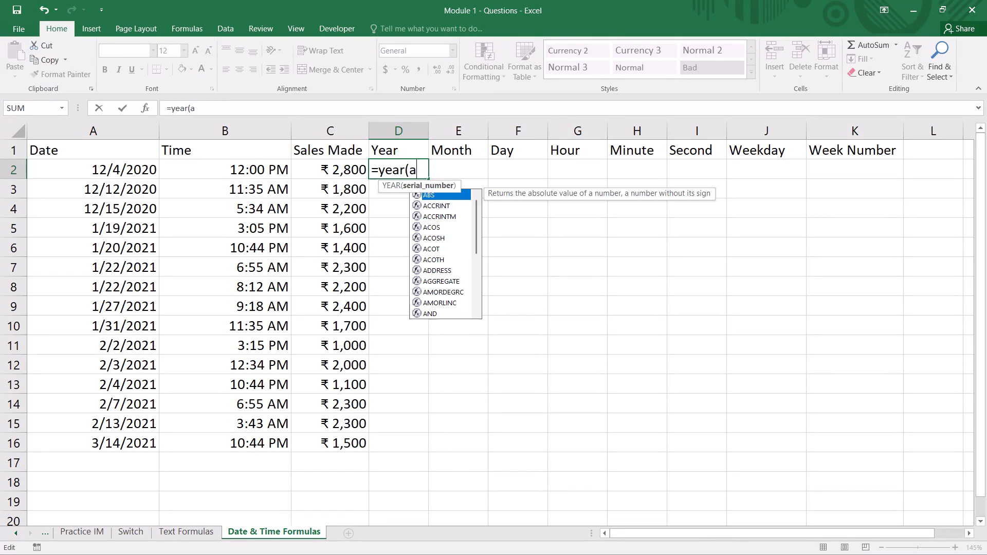
{"action": "key", "text": "shift+parenright"}
{"action": "key", "text": "Return"}
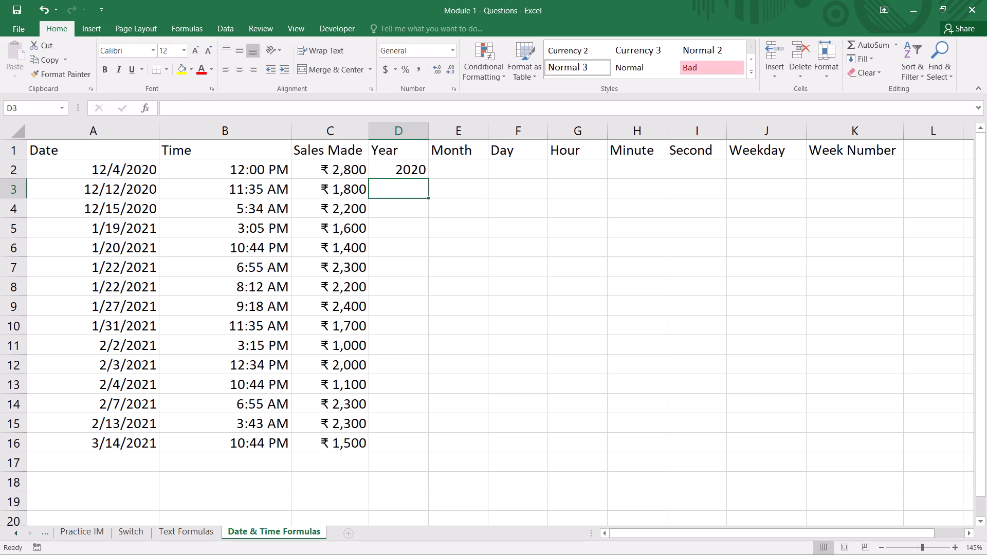
Enter the formula =MONTH(A2) in cell E2 of the Month column.
{"action": "left_click", "coordinate": [395, 172]}
{"action": "left_click", "coordinate": [450, 174]}
{"action": "key", "text": "equal"}
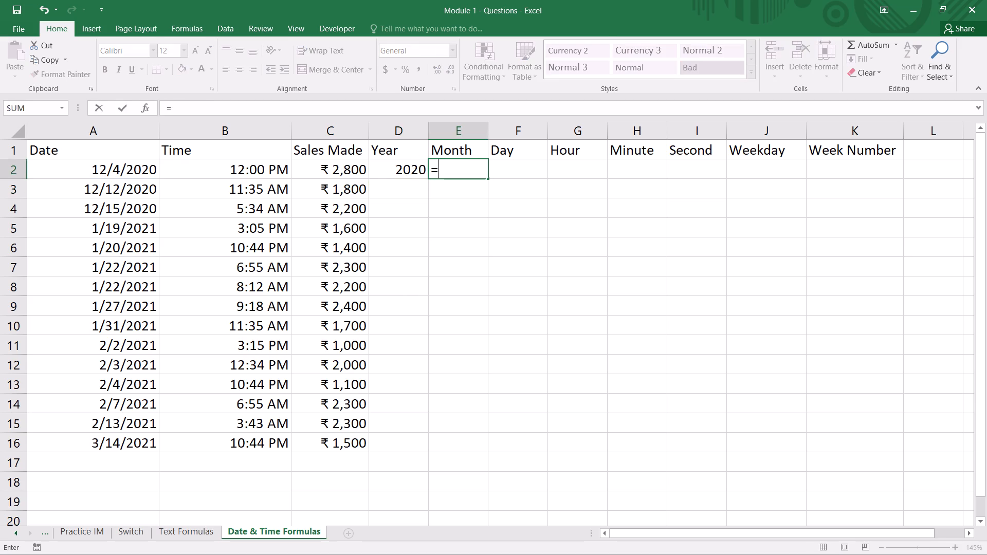
{"action": "type", "text": "month("}
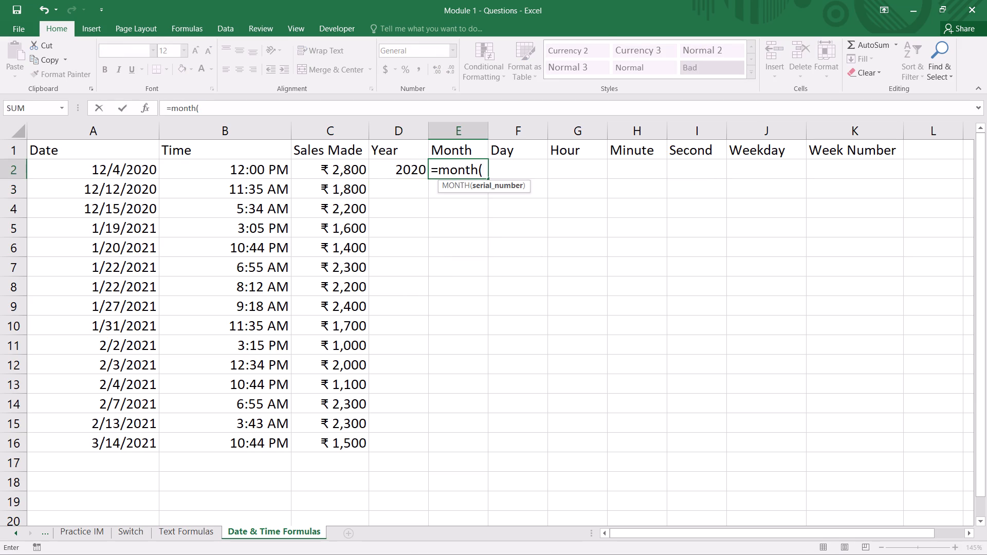
{"action": "key", "text": "a"}
{"action": "key", "text": "2"}
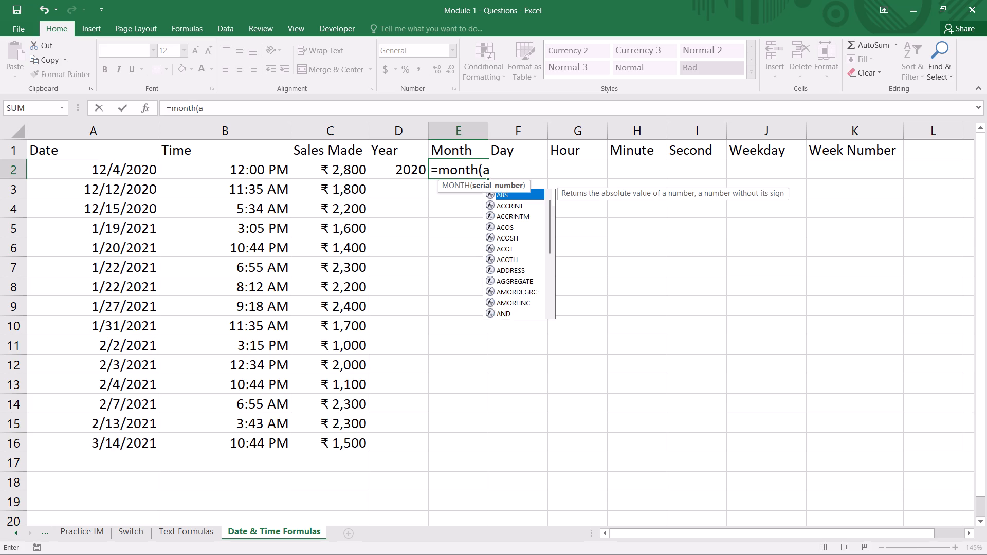
{"action": "key", "text": "shift+parenright"}
{"action": "key", "text": "Return"}
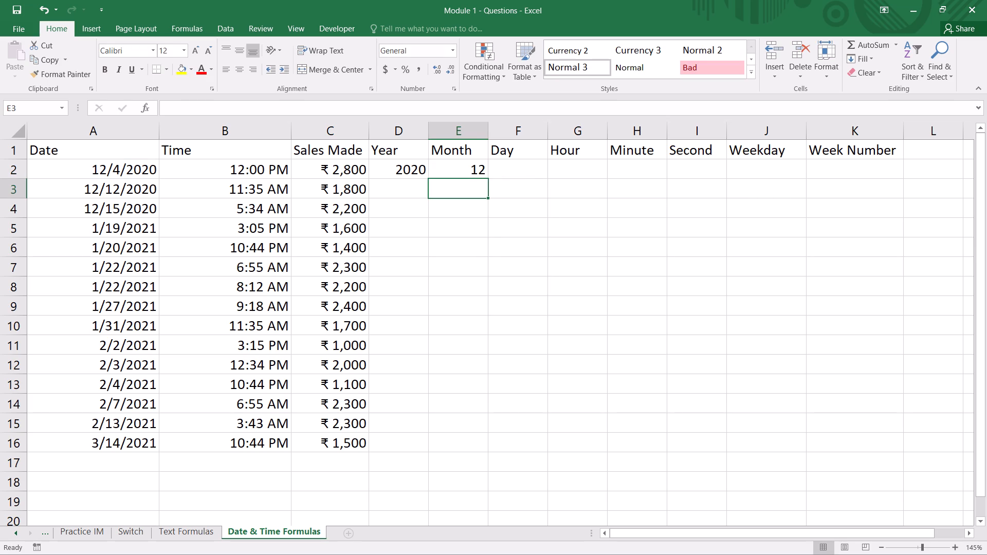
Enter the formula =DAY(A2) in cell F2 of the Day column.
{"action": "left_click", "coordinate": [513, 178]}
{"action": "type", "text": "=day("}
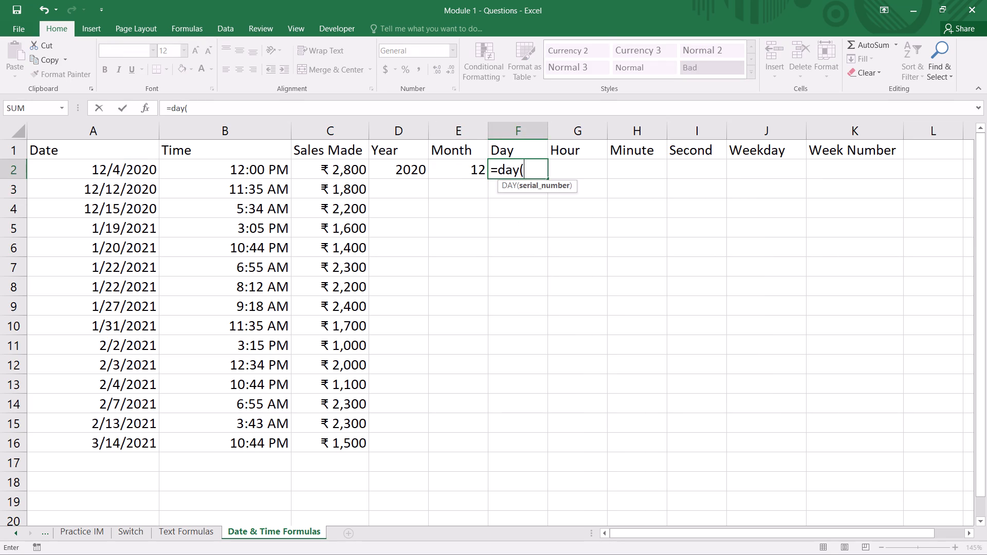
{"action": "type", "text": "a2)"}
{"action": "key", "text": "Return"}
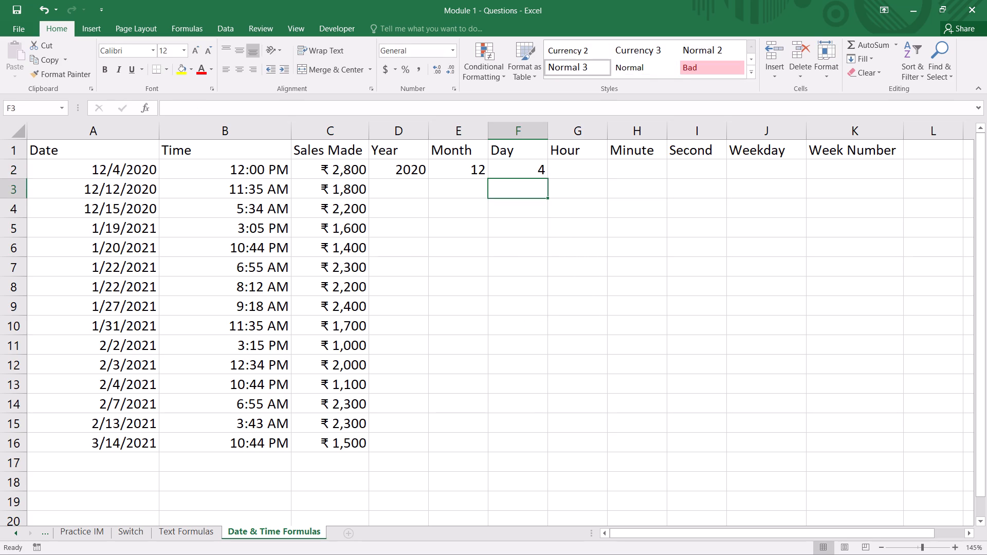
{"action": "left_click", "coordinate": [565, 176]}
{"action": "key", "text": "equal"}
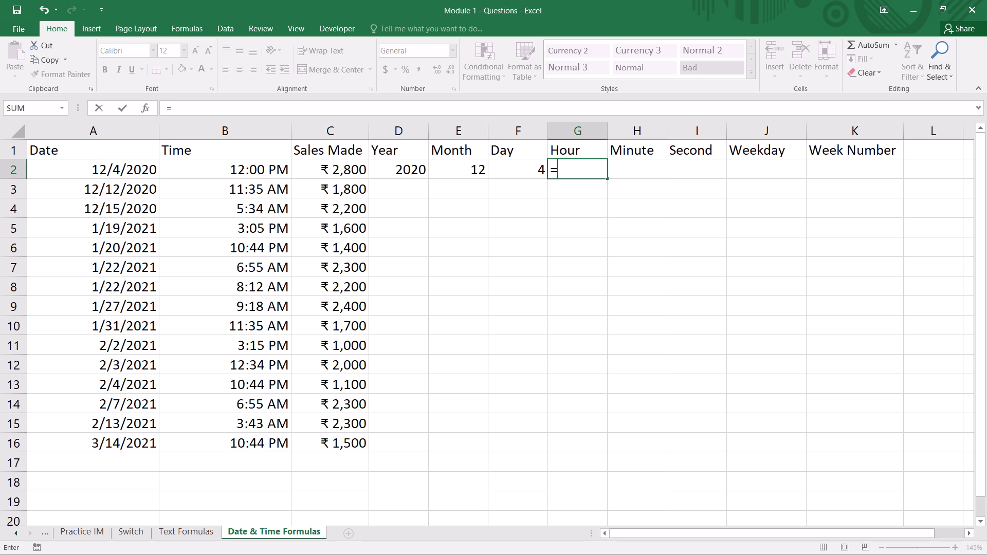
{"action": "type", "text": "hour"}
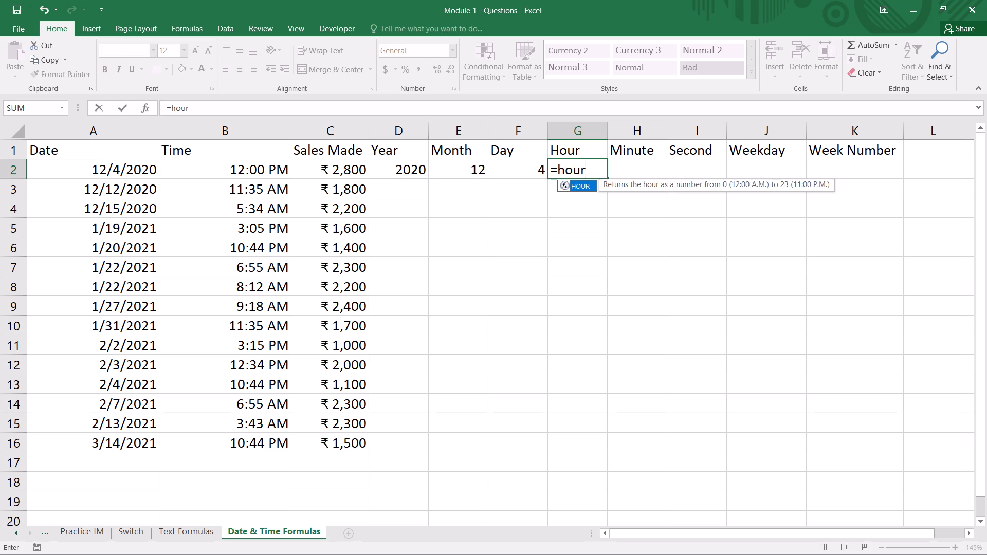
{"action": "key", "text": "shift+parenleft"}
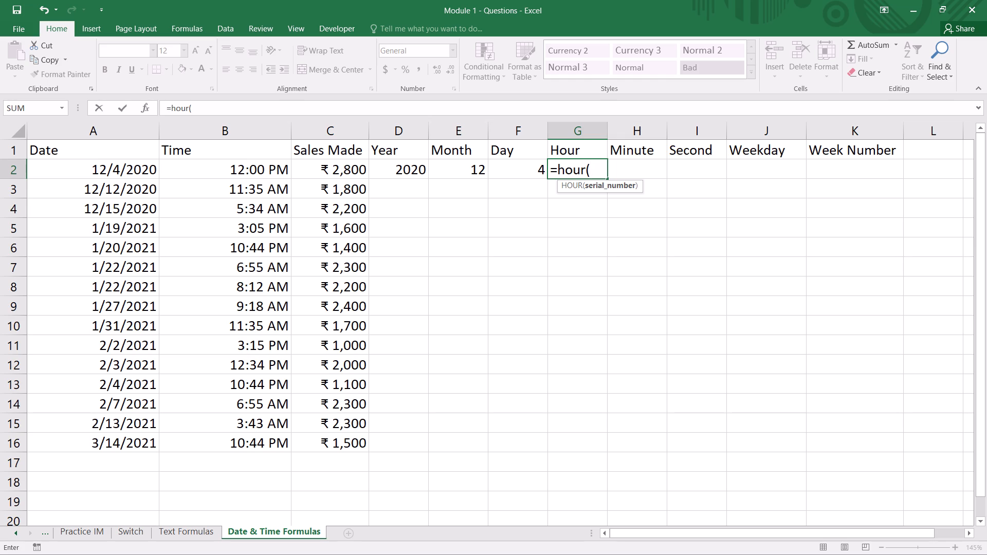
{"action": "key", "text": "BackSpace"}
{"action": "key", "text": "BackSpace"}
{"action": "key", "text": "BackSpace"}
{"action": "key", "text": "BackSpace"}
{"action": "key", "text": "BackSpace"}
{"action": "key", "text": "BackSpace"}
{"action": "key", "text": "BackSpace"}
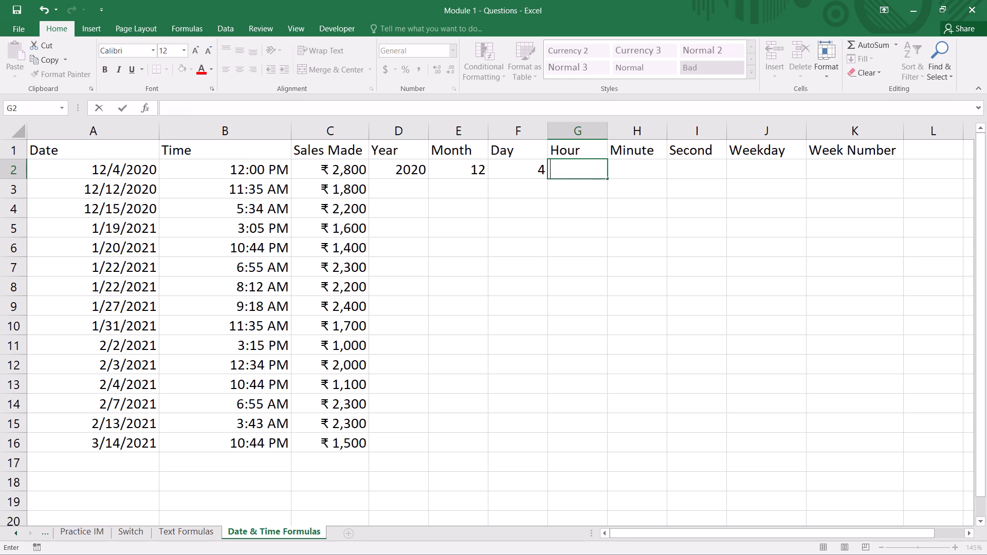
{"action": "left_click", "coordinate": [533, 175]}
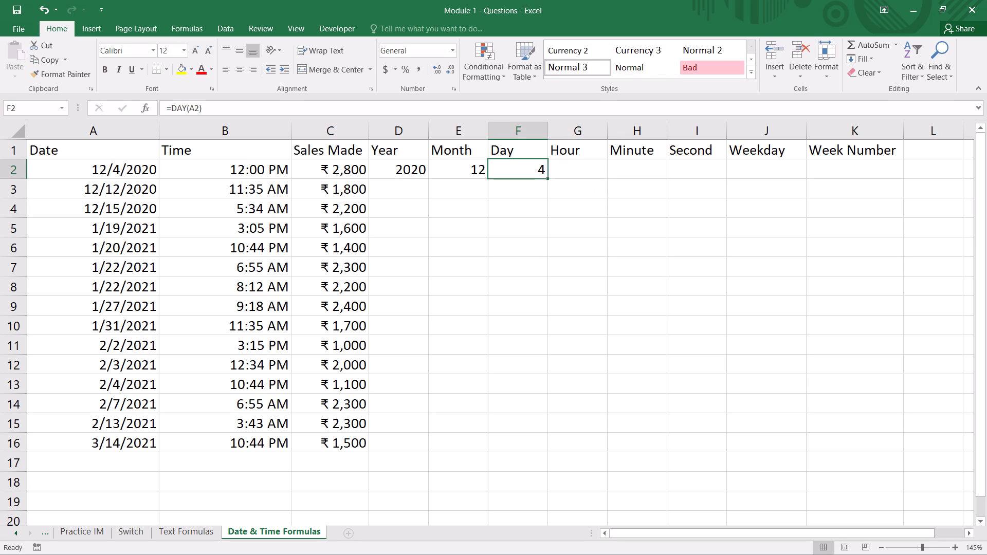
Fill the YEAR formula from D2 down the Year column to row 16.
{"action": "left_click", "coordinate": [414, 172]}
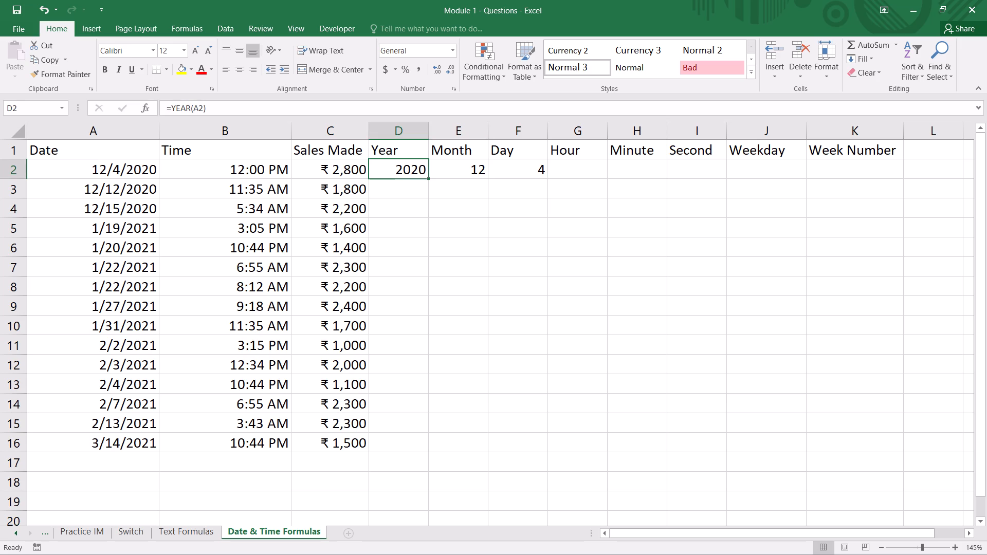
{"action": "left_click_drag", "start_coordinate": [429, 179], "coordinate": [578, 319]}
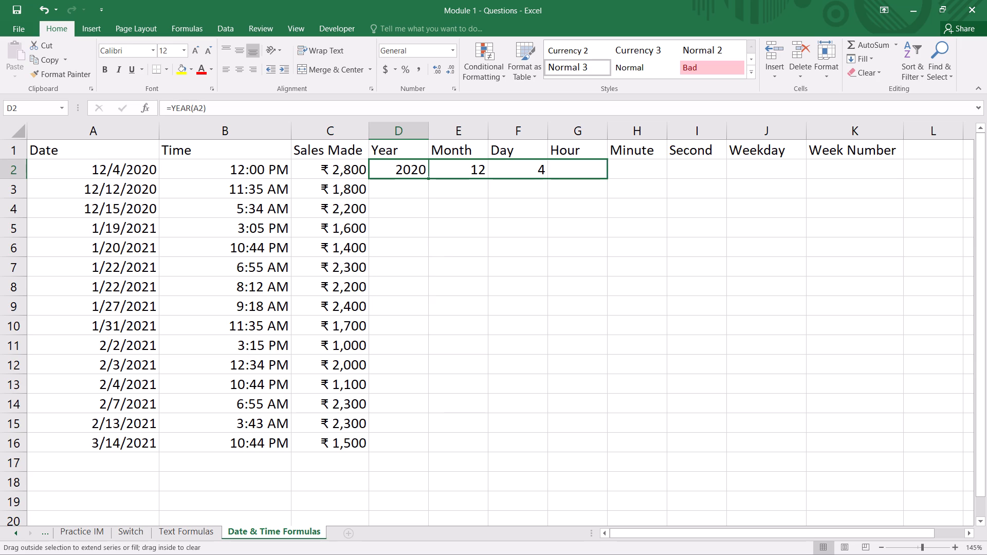
{"action": "left_click_drag", "start_coordinate": [578, 319], "coordinate": [524, 452]}
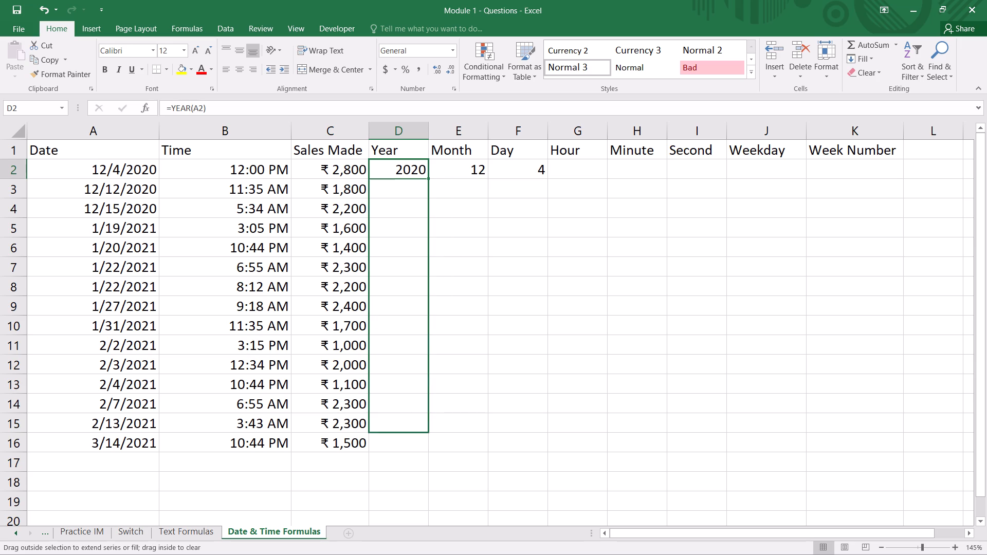
{"action": "left_click_drag", "start_coordinate": [524, 452], "coordinate": [515, 454]}
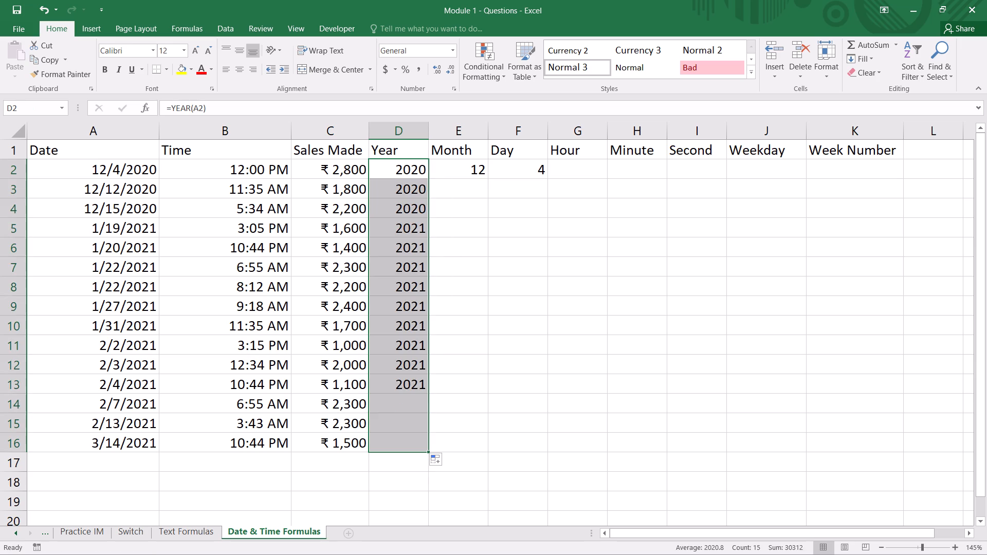
Fill the MONTH and DAY formulas from E2:F2 together down their columns to row 16.
{"action": "left_click", "coordinate": [471, 175]}
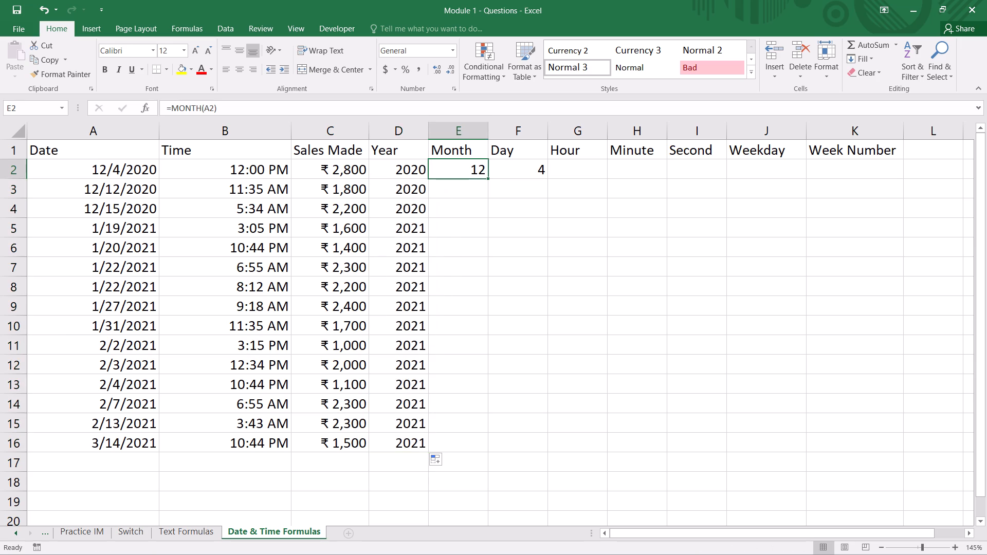
{"action": "left_click", "coordinate": [477, 159]}
{"action": "left_click_drag", "start_coordinate": [473, 171], "coordinate": [517, 177]}
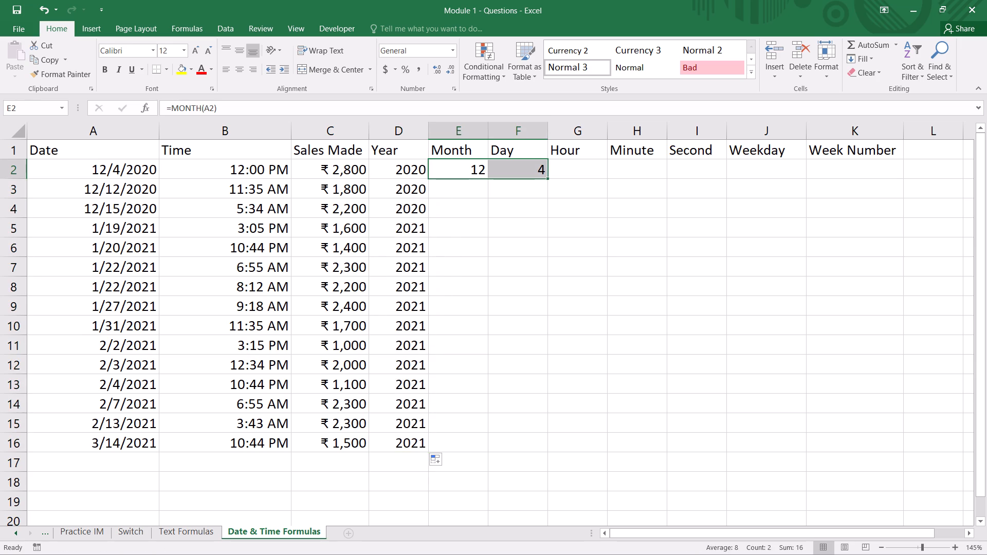
{"action": "left_click_drag", "start_coordinate": [549, 179], "coordinate": [549, 282]}
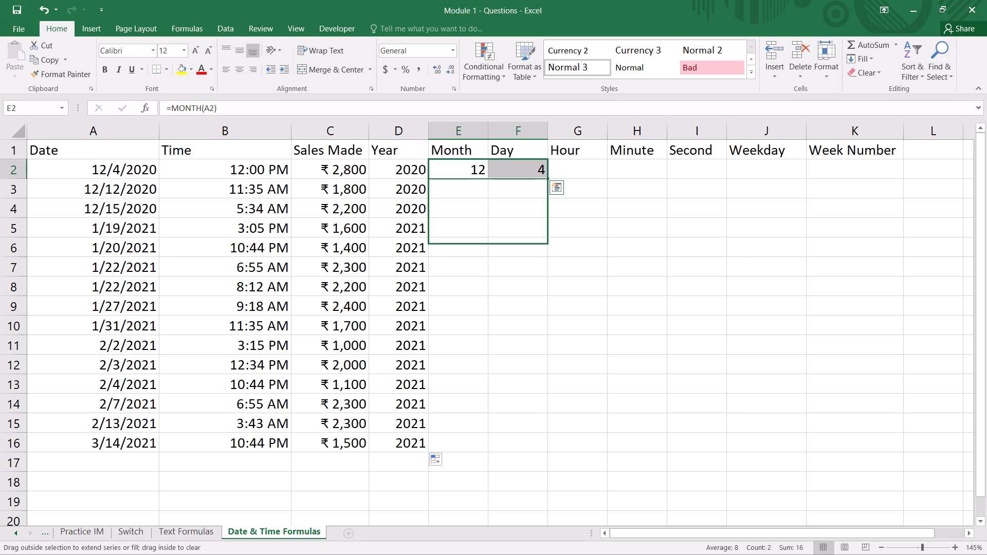
{"action": "left_click_drag", "start_coordinate": [549, 282], "coordinate": [544, 495]}
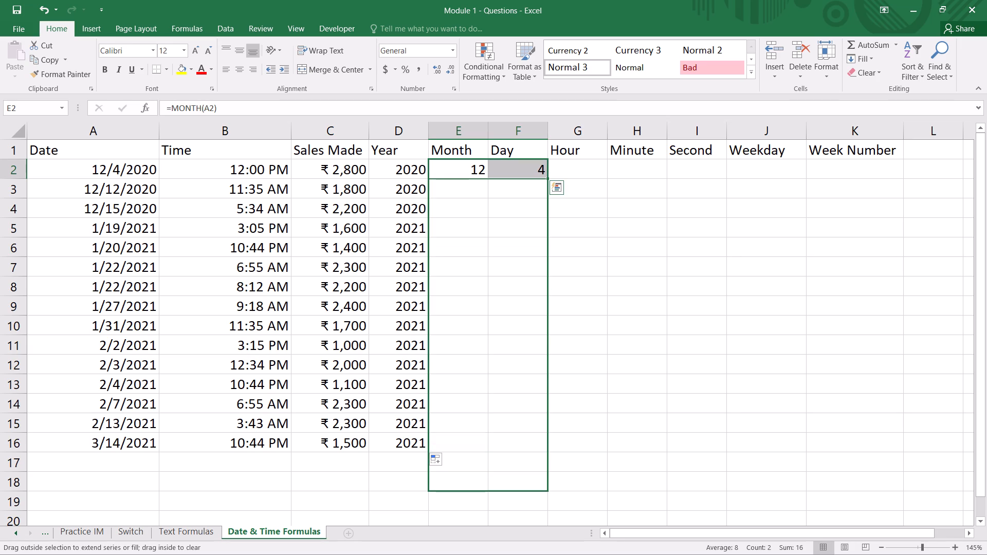
{"action": "left_click_drag", "start_coordinate": [544, 495], "coordinate": [541, 454]}
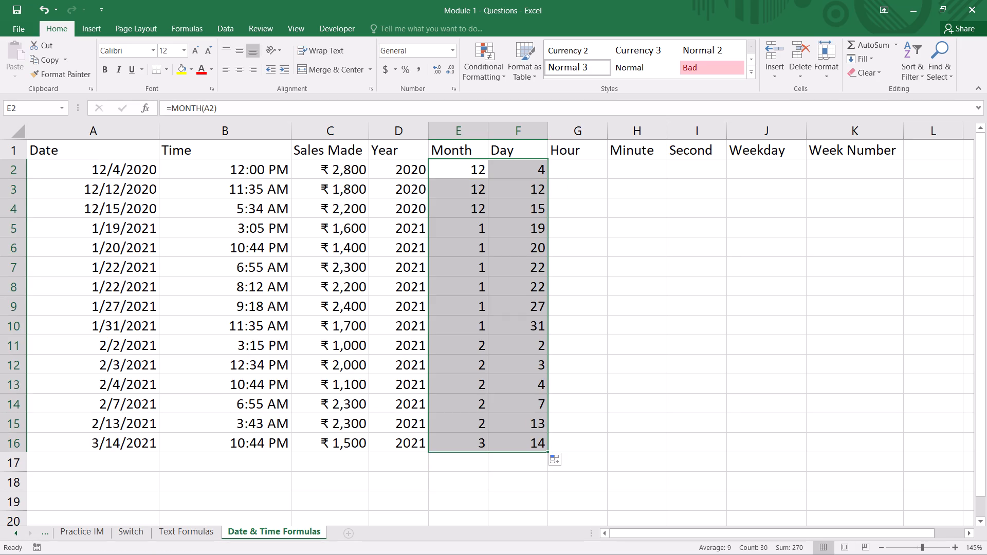
Enter the formula =HOUR(A2) in cell G2 of the Hour column.
{"action": "left_click", "coordinate": [581, 168]}
{"action": "key", "text": "equal"}
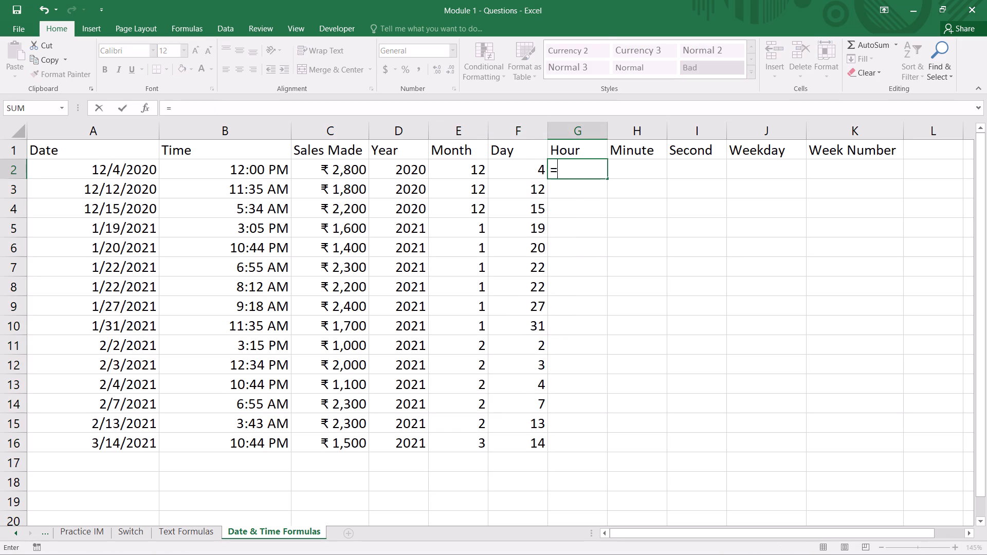
{"action": "type", "text": "hor"}
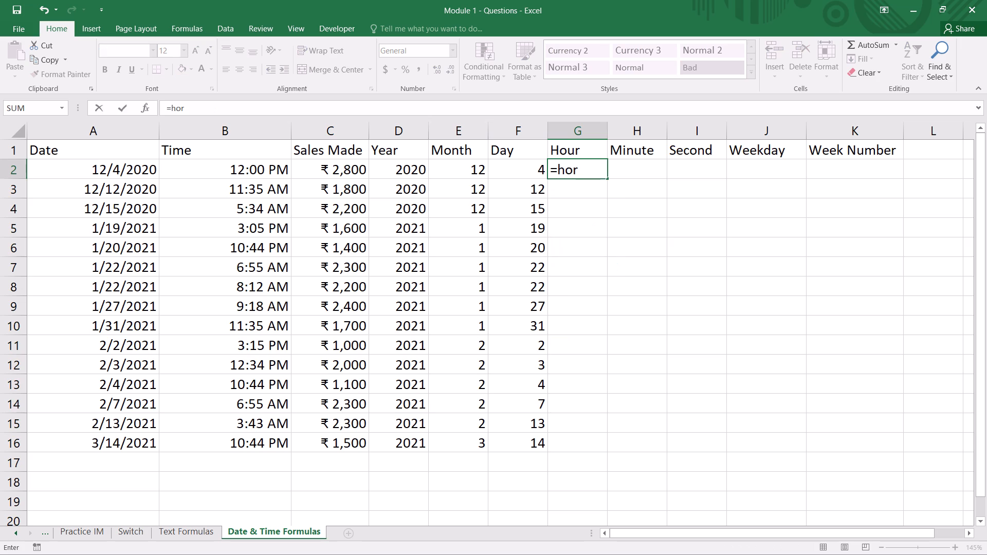
{"action": "key", "text": "BackSpace"}
{"action": "type", "text": "ur"}
{"action": "key", "text": "shift+parenleft"}
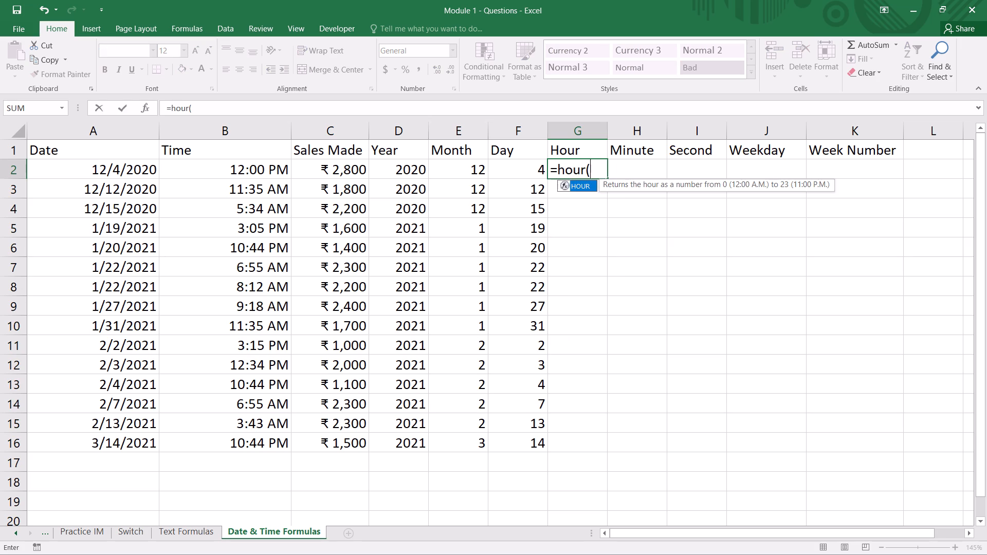
{"action": "key", "text": "a"}
{"action": "key", "text": "2"}
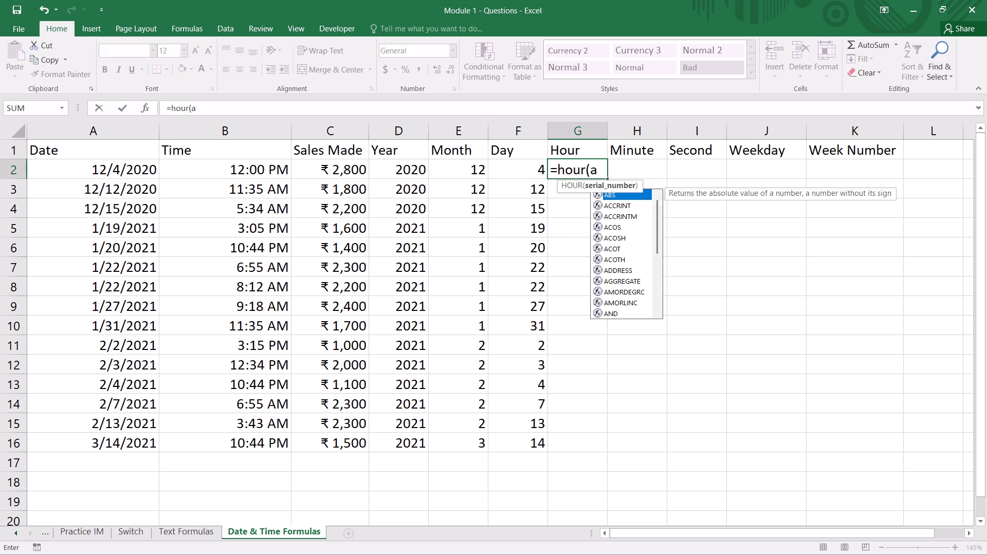
{"action": "key", "text": "shift+parenright"}
{"action": "key", "text": "Return"}
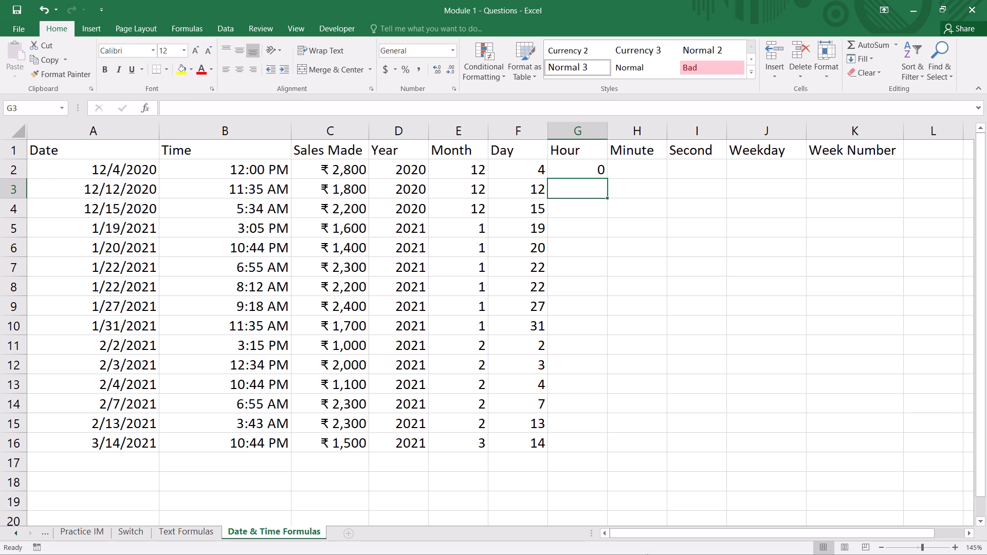
Switch to Chrome and ask the AI chat "if I have given date 10/24/2020 and time 12:00 PM then can we calculate hours in excel".
{"action": "left_click", "coordinate": [688, 540]}
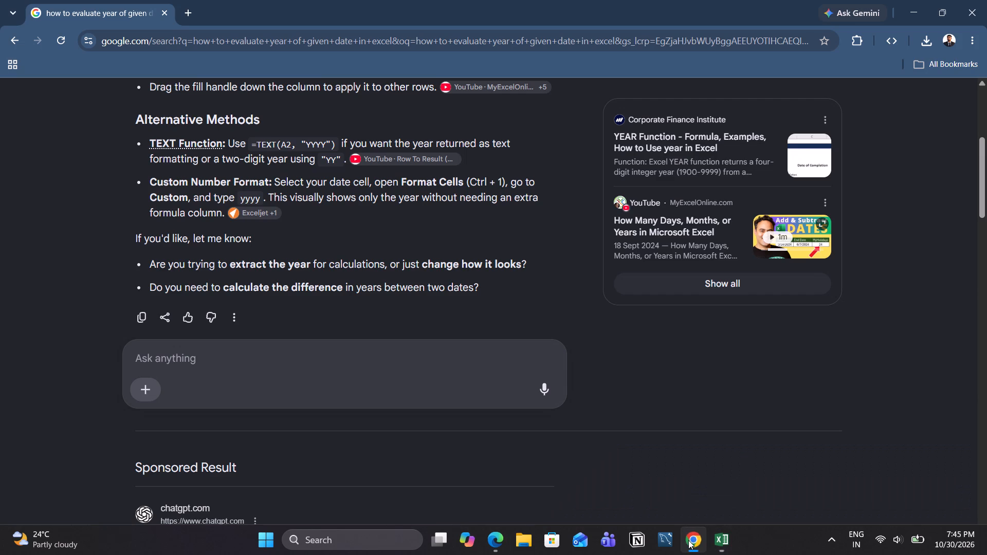
{"action": "left_click", "coordinate": [297, 368]}
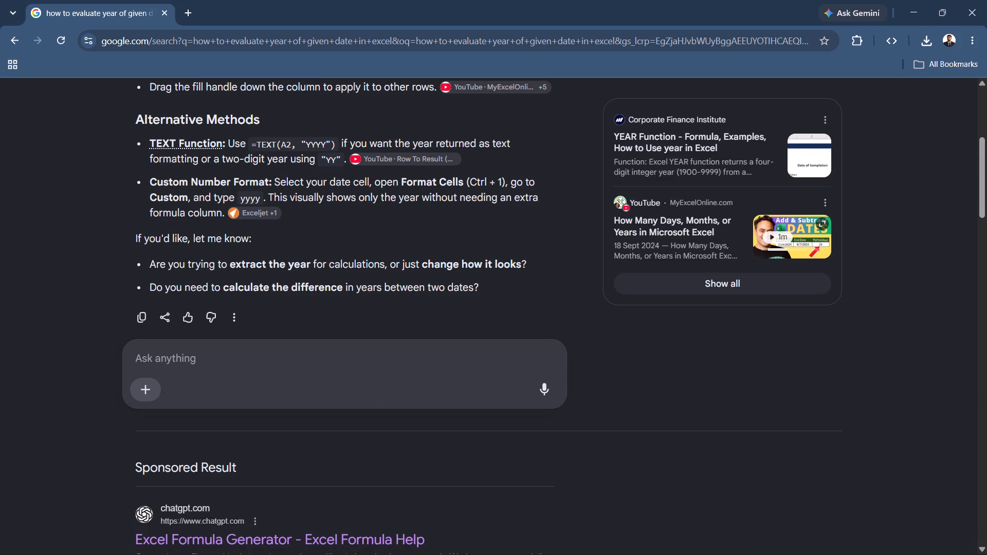
{"action": "type", "text": "if"}
{"action": "key", "text": "space"}
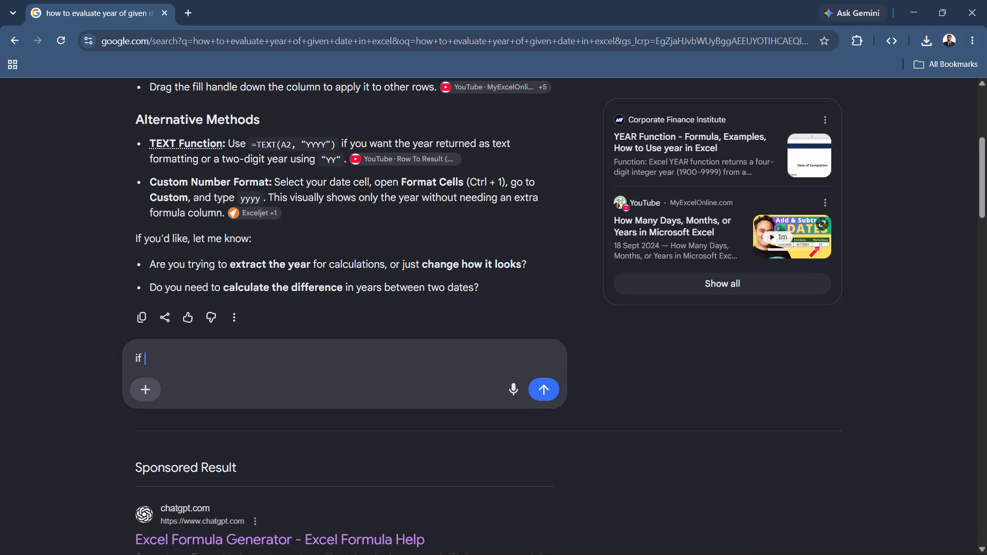
{"action": "type", "text": "I have"}
{"action": "key", "text": "space"}
{"action": "type", "text": "give"}
{"action": "key", "text": "space"}
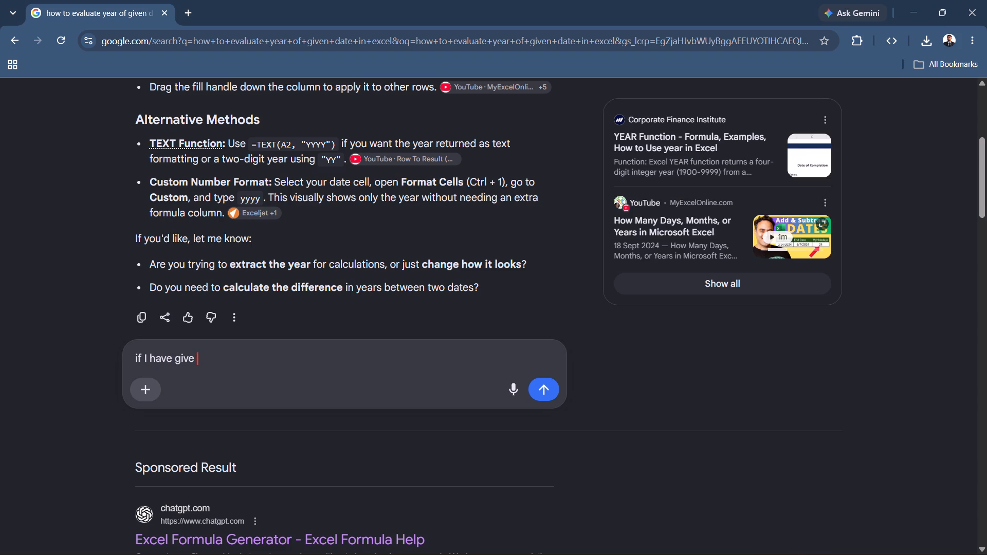
{"action": "key", "text": "BackSpace"}
{"action": "key", "text": "BackSpace"}
{"action": "key", "text": "BackSpace"}
{"action": "type", "text": "ven"}
{"action": "key", "text": "space"}
{"action": "type", "text": "data"}
{"action": "key", "text": "space"}
{"action": "key", "text": "BackSpace"}
{"action": "key", "text": "BackSpace"}
{"action": "type", "text": "e"}
{"action": "key", "text": "space"}
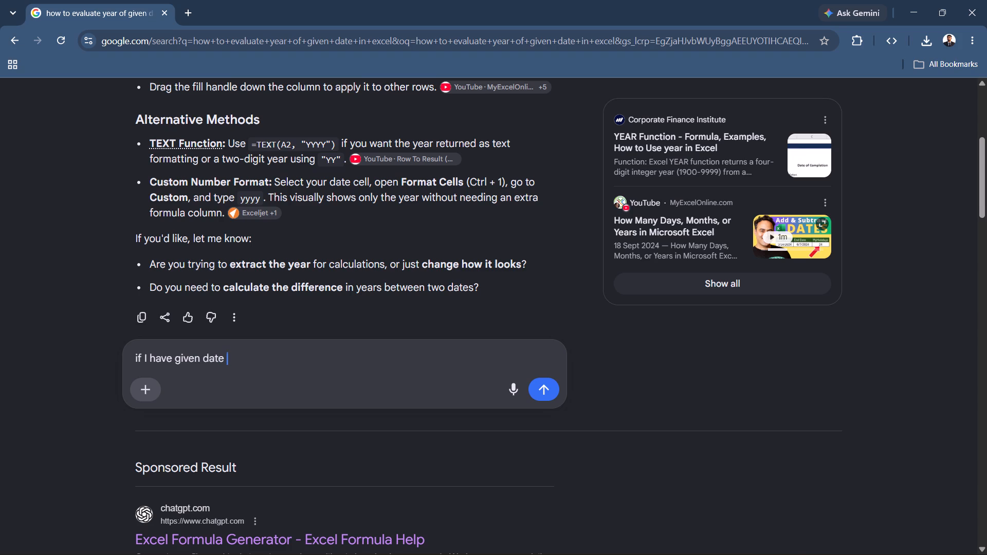
{"action": "type", "text": "10."}
{"action": "key", "text": "BackSpace"}
{"action": "key", "text": "slash"}
{"action": "type", "text": "24"}
{"action": "key", "text": "slash"}
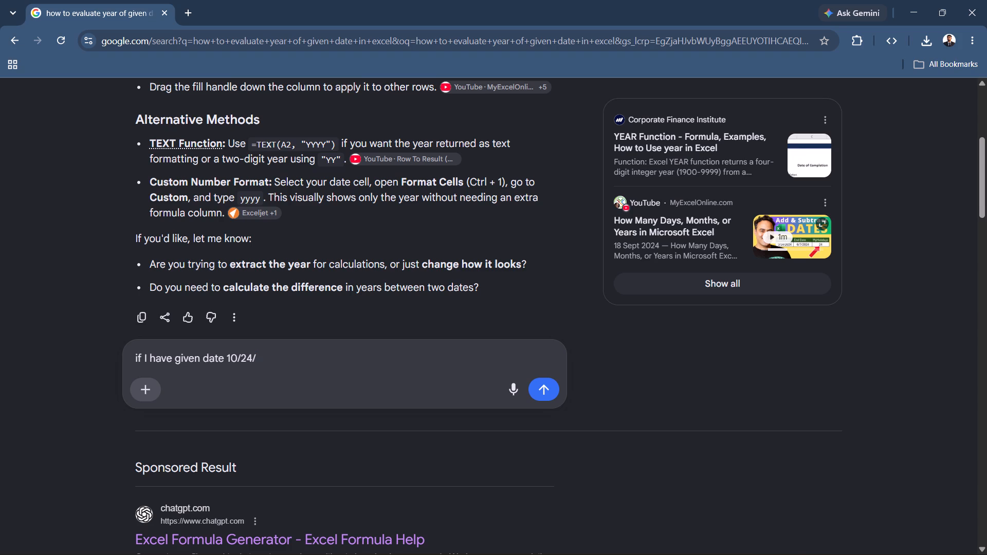
{"action": "type", "text": "2020"}
{"action": "key", "text": "space"}
{"action": "type", "text": "and"}
{"action": "key", "text": "space"}
{"action": "type", "text": "time"}
{"action": "key", "text": "space"}
{"action": "type", "text": "12;"}
{"action": "key", "text": "BackSpace"}
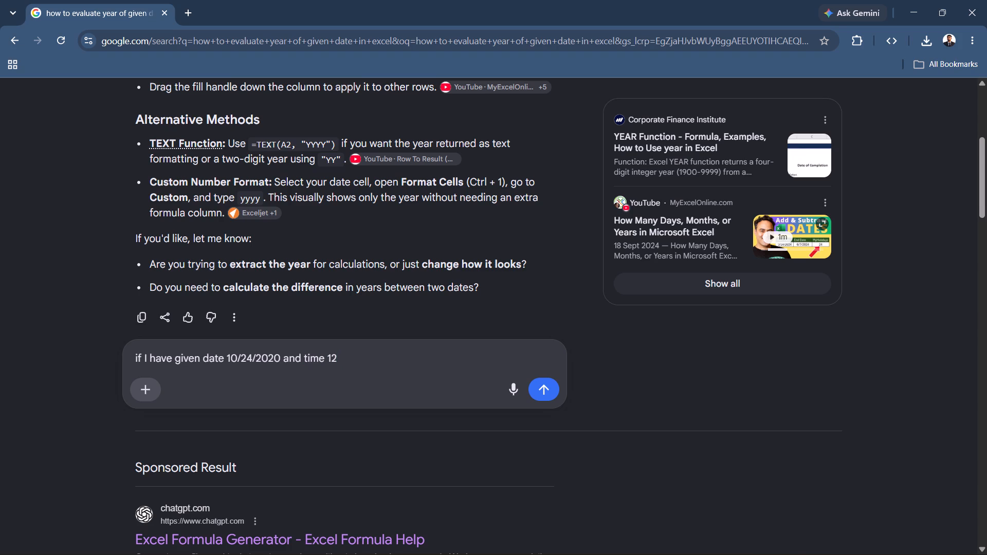
{"action": "type", "text": ":00"}
{"action": "key", "text": "shift+p"}
{"action": "key", "text": "BackSpace"}
{"action": "key", "text": "space"}
{"action": "type", "text": "PM then"}
{"action": "key", "text": "space"}
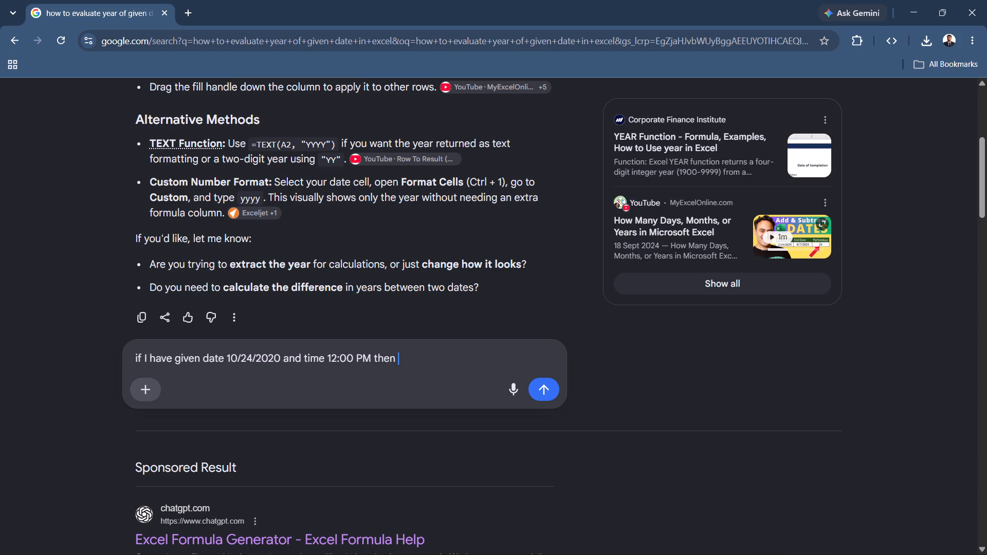
{"action": "type", "text": "can we"}
{"action": "key", "text": "space"}
{"action": "type", "text": "calu"}
{"action": "key", "text": "BackSpace"}
{"action": "type", "text": "cl"}
{"action": "key", "text": "BackSpace"}
{"action": "type", "text": "ulate"}
{"action": "key", "text": "space"}
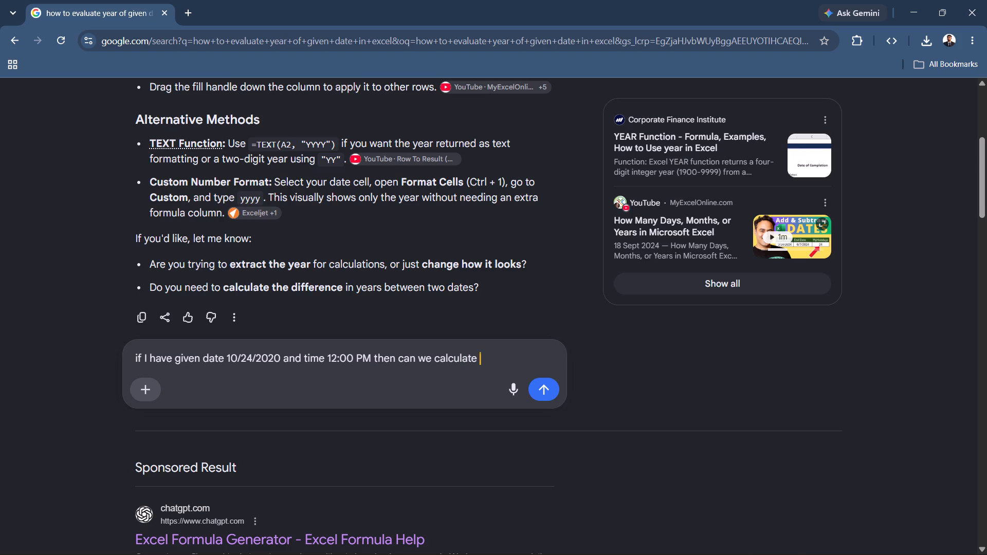
{"action": "type", "text": "hours in excel"}
{"action": "key", "text": "Return"}
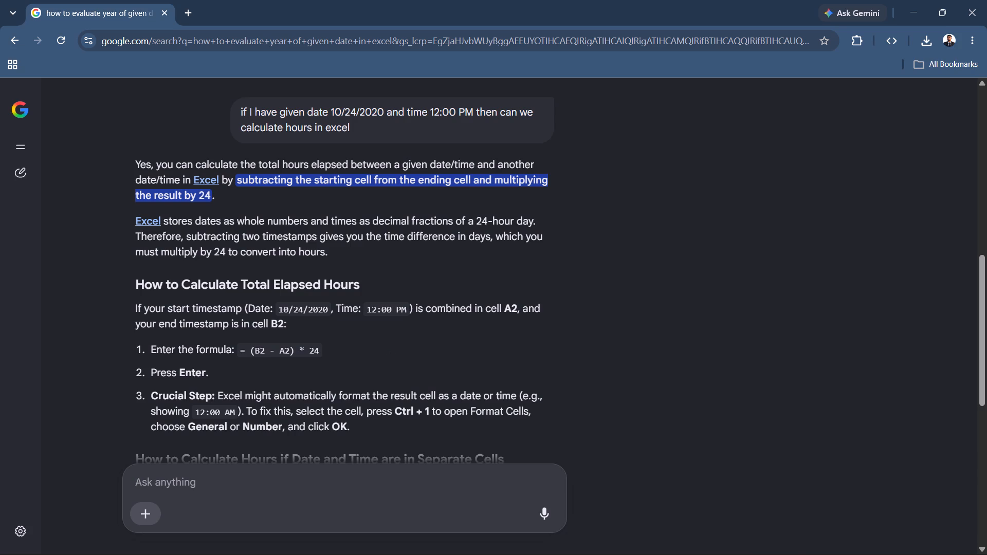
Read the AI answer on calculating hours in Excel, including the sections on elapsed hours, separate date and time cells, and cumulative hours.
{"action": "left_click_drag", "start_coordinate": [247, 308], "coordinate": [329, 310]}
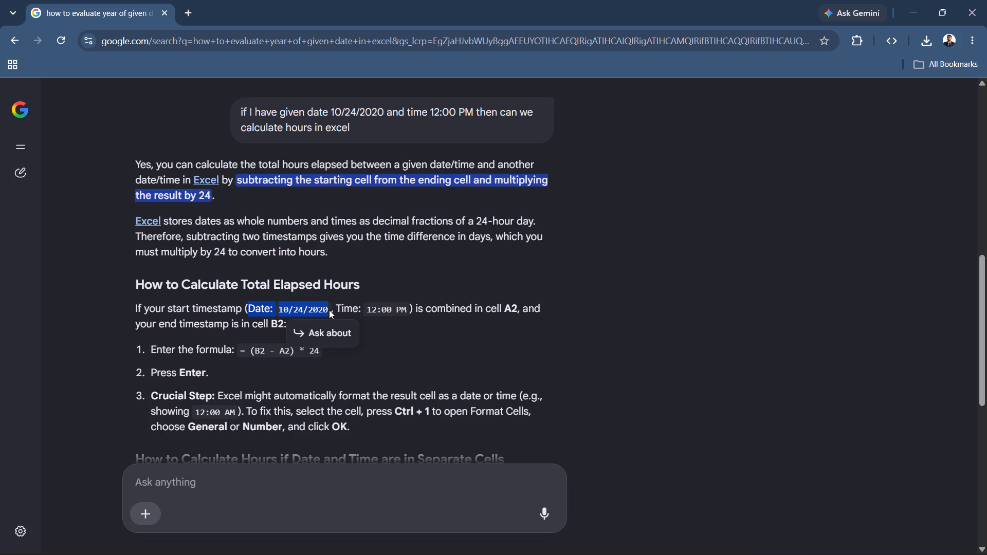
{"action": "left_click_drag", "start_coordinate": [329, 310], "coordinate": [329, 310]}
{"action": "left_click_drag", "start_coordinate": [338, 306], "coordinate": [389, 308]}
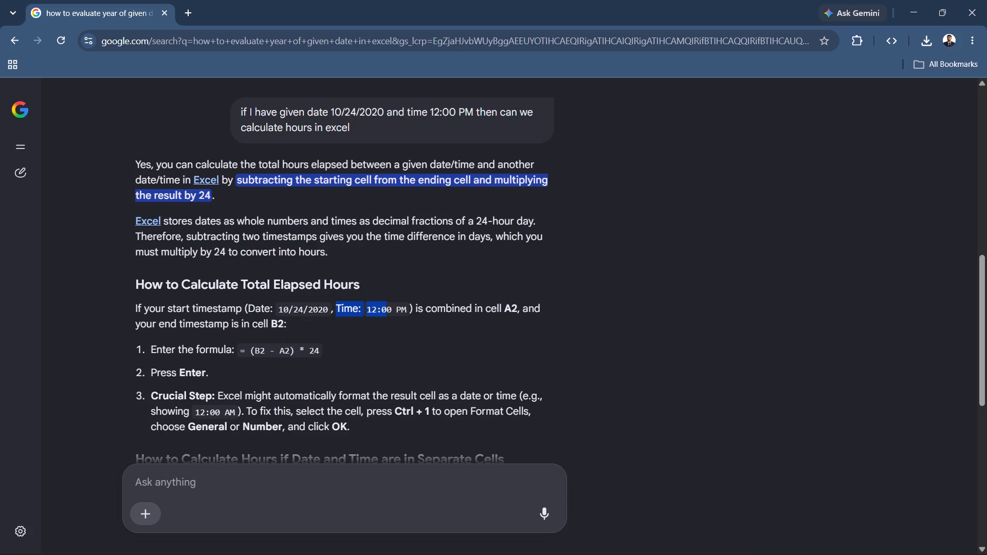
{"action": "left_click_drag", "start_coordinate": [389, 308], "coordinate": [410, 308]}
{"action": "left_click", "coordinate": [469, 324]}
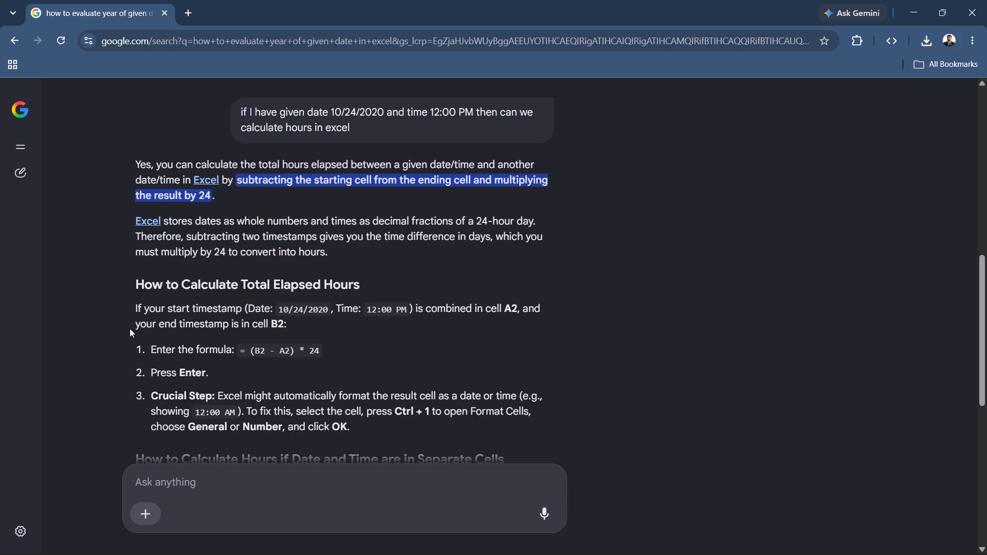
{"action": "left_click_drag", "start_coordinate": [135, 324], "coordinate": [184, 326]}
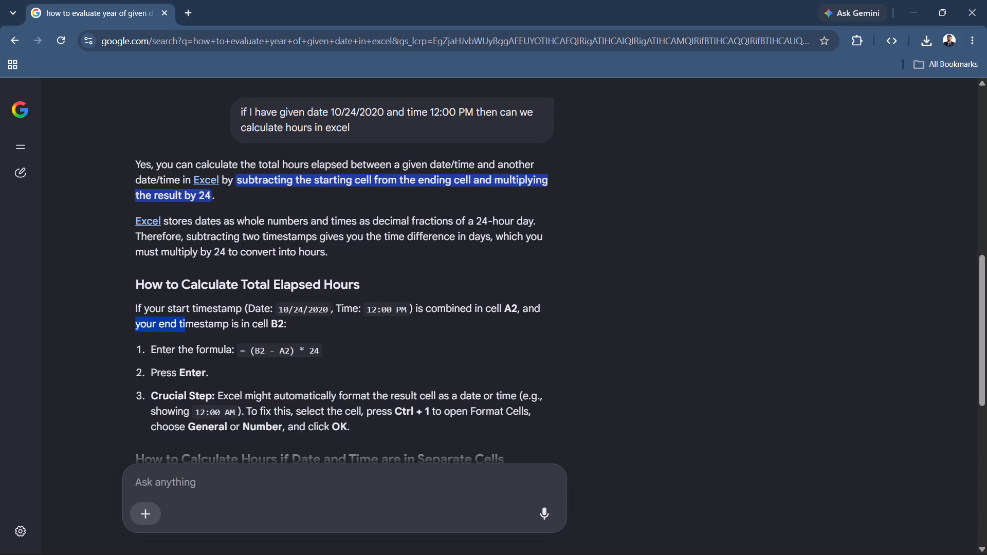
{"action": "left_click_drag", "start_coordinate": [184, 326], "coordinate": [255, 325]}
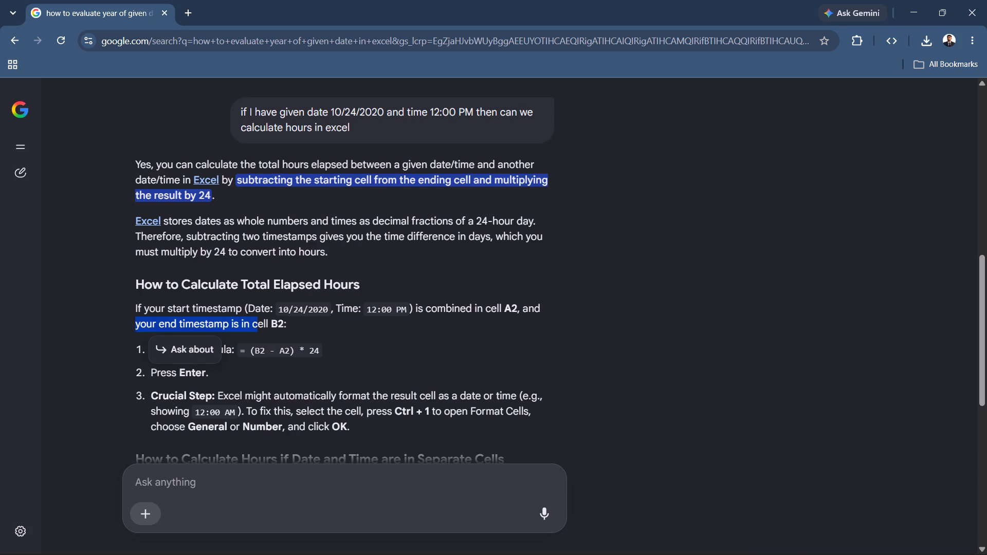
{"action": "left_click", "coordinate": [255, 325]}
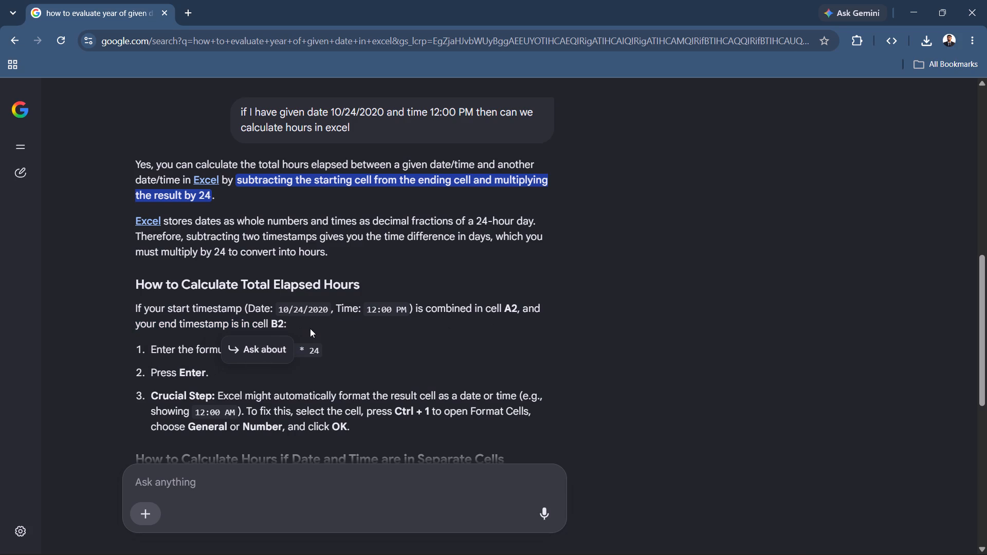
{"action": "left_click", "coordinate": [310, 328]}
{"action": "scroll", "coordinate": [331, 364], "scroll_direction": "down", "scroll_amount": 1}
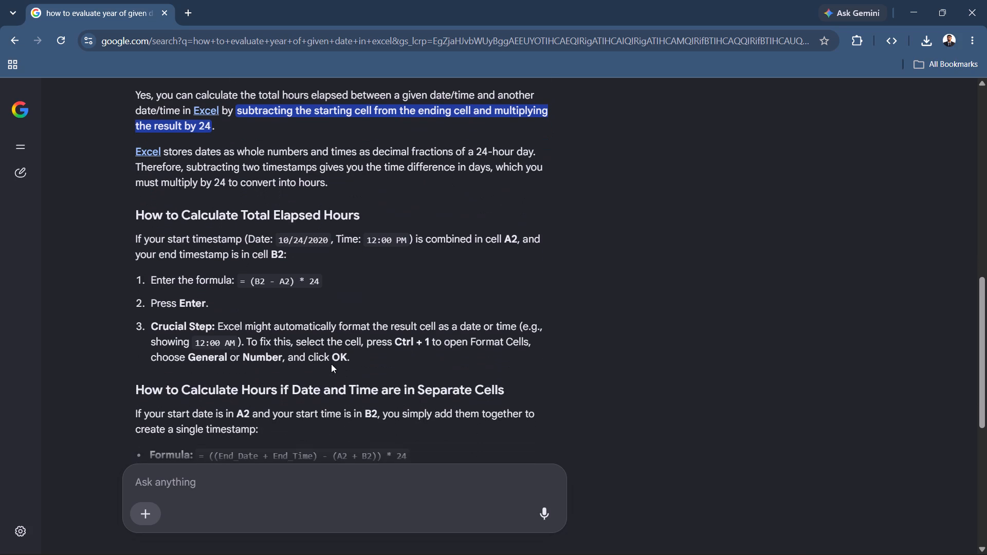
{"action": "scroll", "coordinate": [331, 364], "scroll_direction": "down", "scroll_amount": 2}
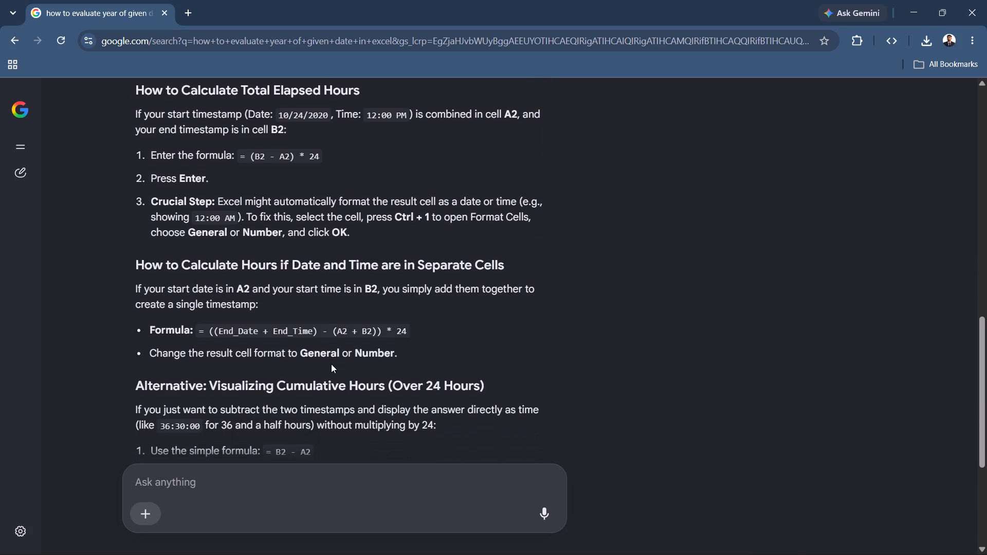
{"action": "scroll", "coordinate": [331, 364], "scroll_direction": "down", "scroll_amount": 2}
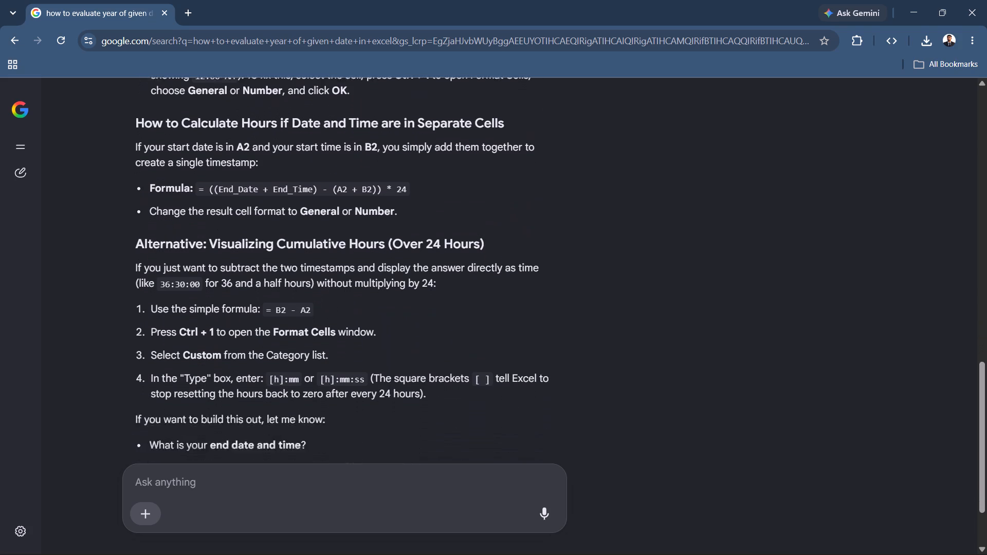
{"action": "scroll", "coordinate": [331, 364], "scroll_direction": "down", "scroll_amount": 1}
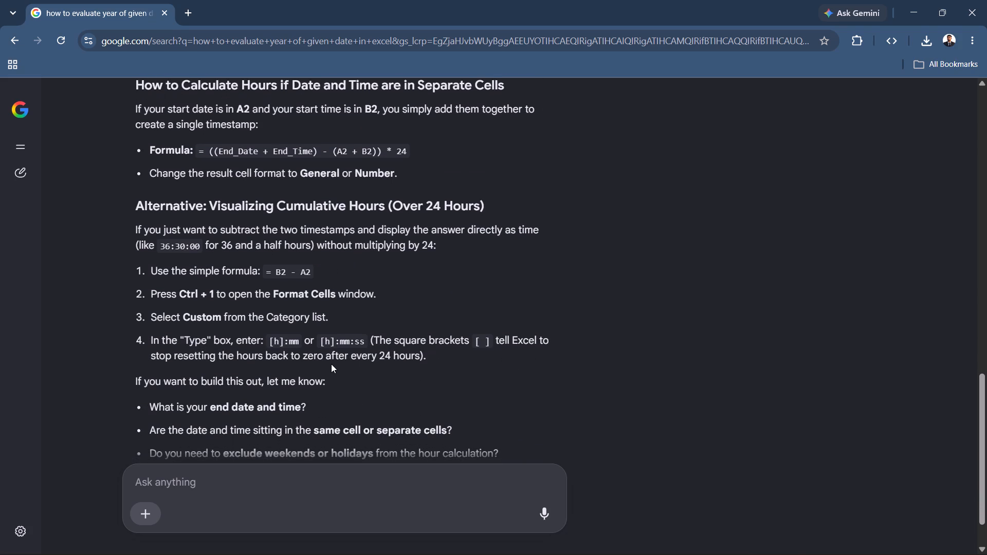
{"action": "scroll", "coordinate": [331, 364], "scroll_direction": "down", "scroll_amount": 2}
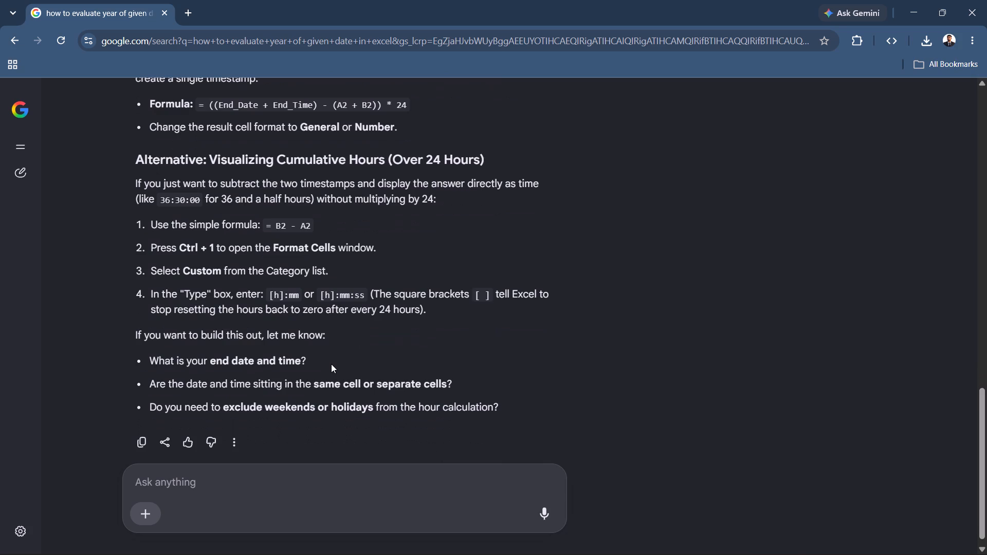
{"action": "scroll", "coordinate": [331, 364], "scroll_direction": "up", "scroll_amount": 2}
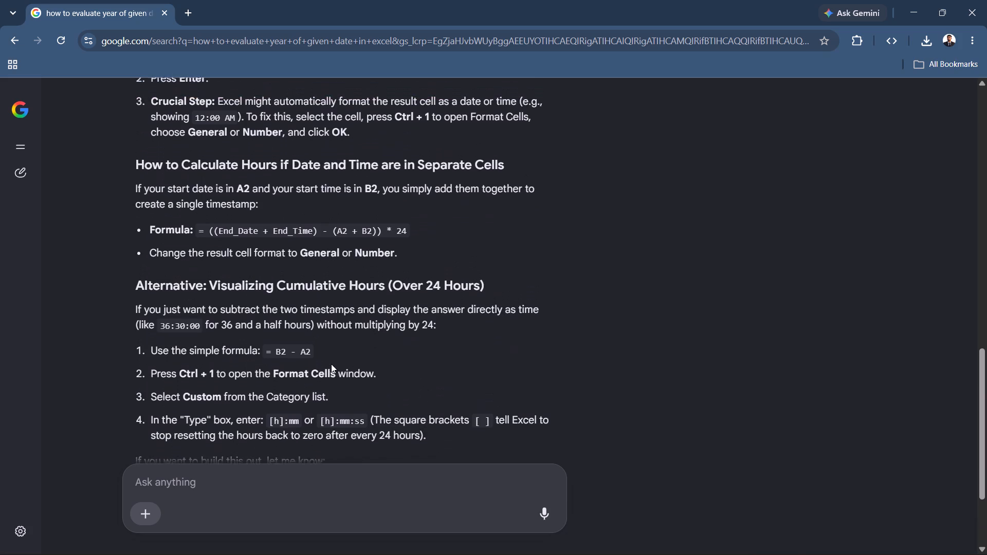
{"action": "scroll", "coordinate": [331, 364], "scroll_direction": "up", "scroll_amount": 1}
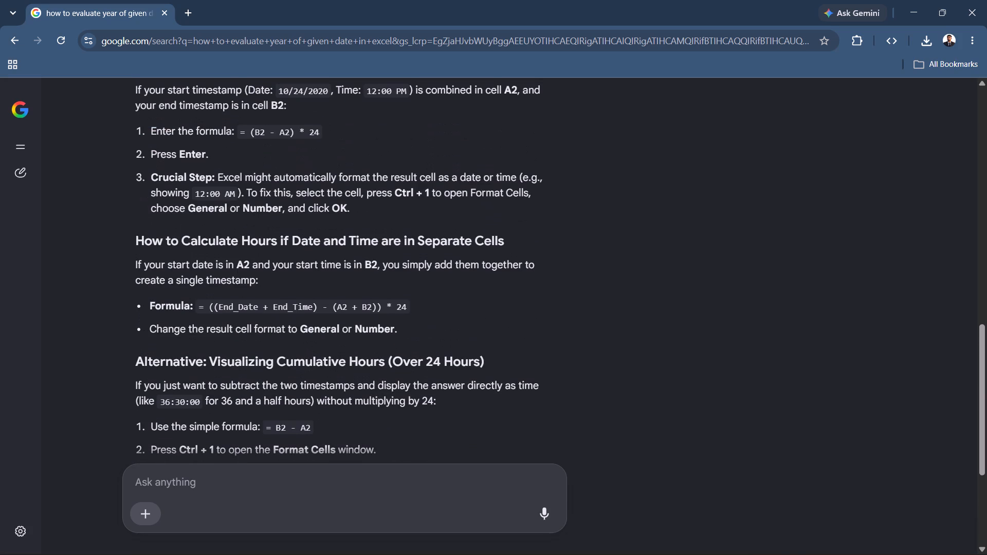
{"action": "scroll", "coordinate": [331, 364], "scroll_direction": "up", "scroll_amount": 1}
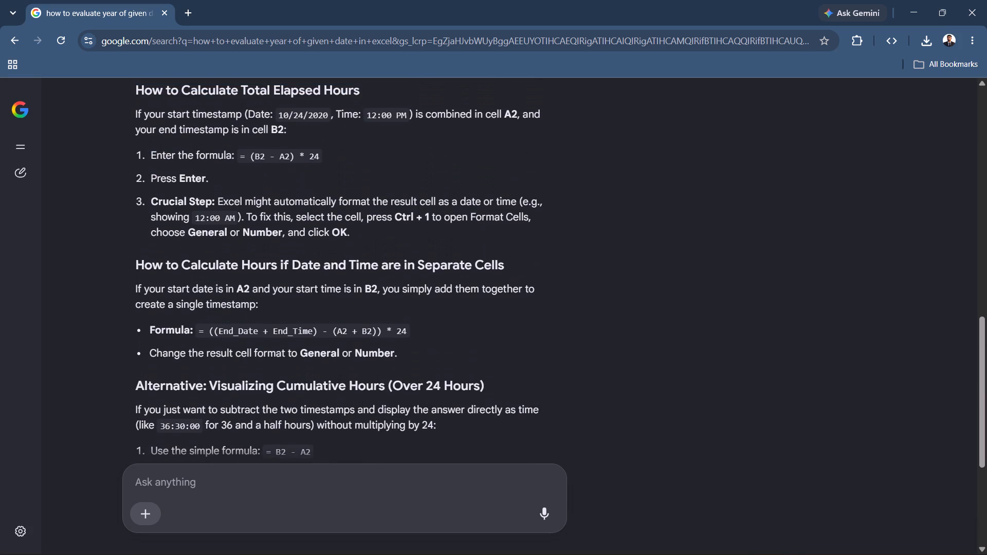
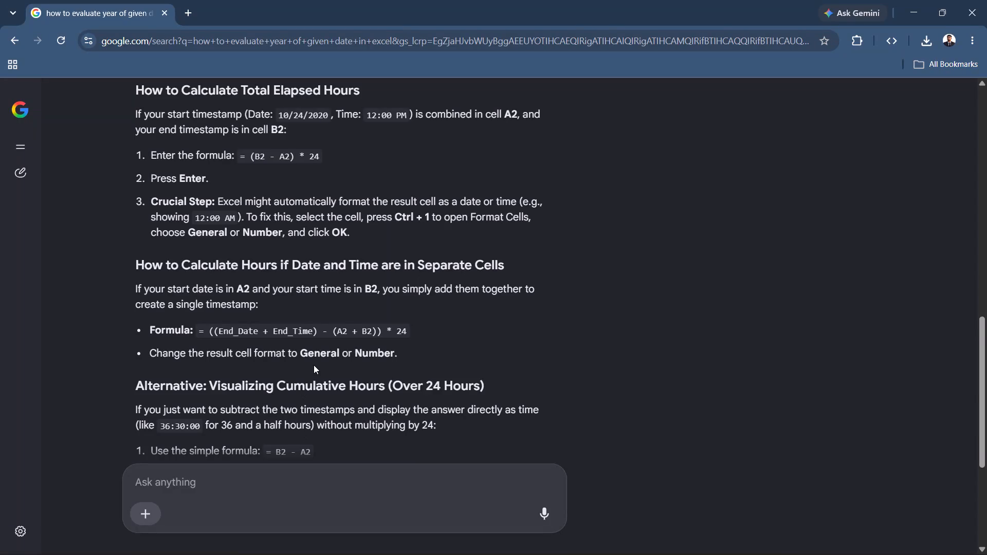
Read the rest of the AI answer, covering separate date and time cells and cumulative hours over 24 hours.
{"action": "scroll", "coordinate": [314, 365], "scroll_direction": "down", "scroll_amount": 1}
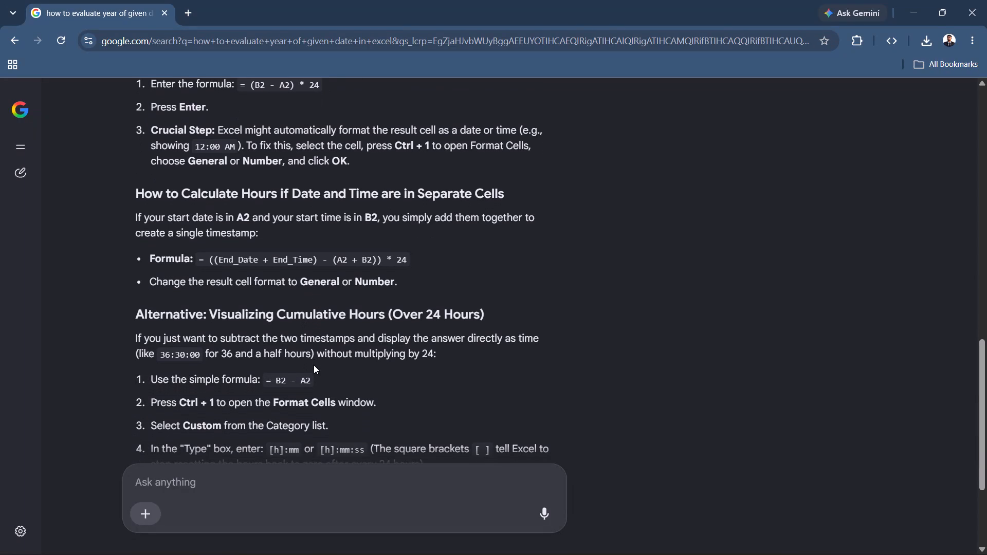
{"action": "scroll", "coordinate": [314, 365], "scroll_direction": "down", "scroll_amount": 1}
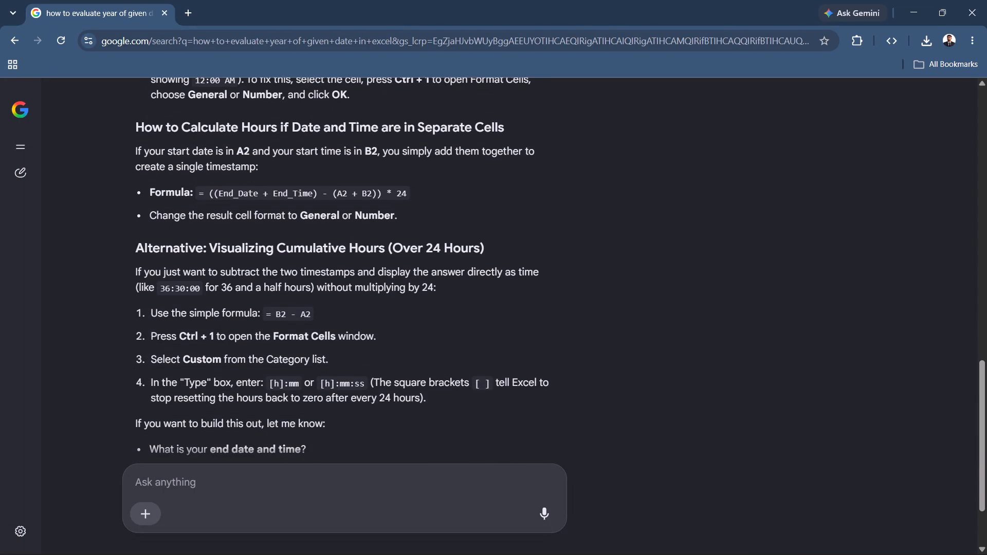
{"action": "left_click", "coordinate": [314, 365]}
{"action": "scroll", "coordinate": [314, 365], "scroll_direction": "down", "scroll_amount": 3}
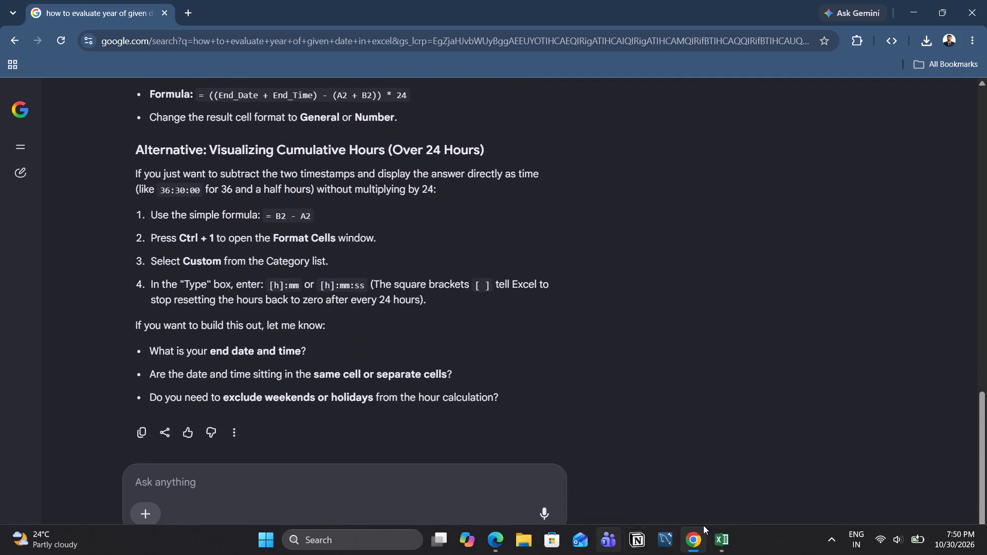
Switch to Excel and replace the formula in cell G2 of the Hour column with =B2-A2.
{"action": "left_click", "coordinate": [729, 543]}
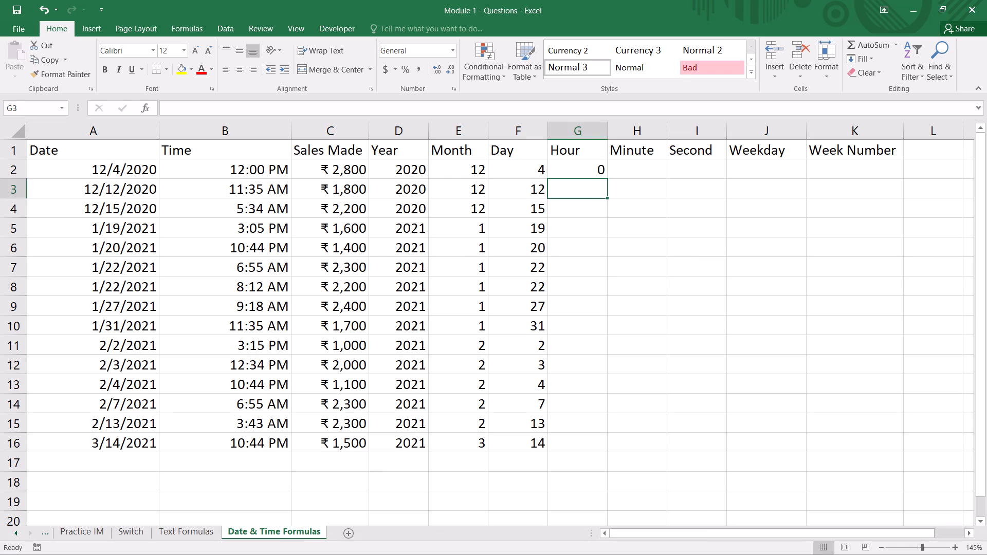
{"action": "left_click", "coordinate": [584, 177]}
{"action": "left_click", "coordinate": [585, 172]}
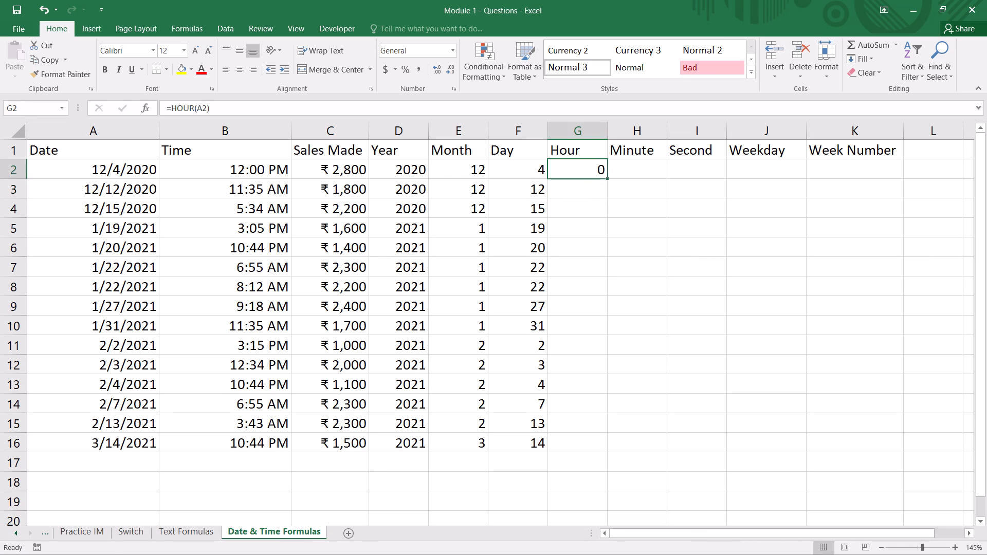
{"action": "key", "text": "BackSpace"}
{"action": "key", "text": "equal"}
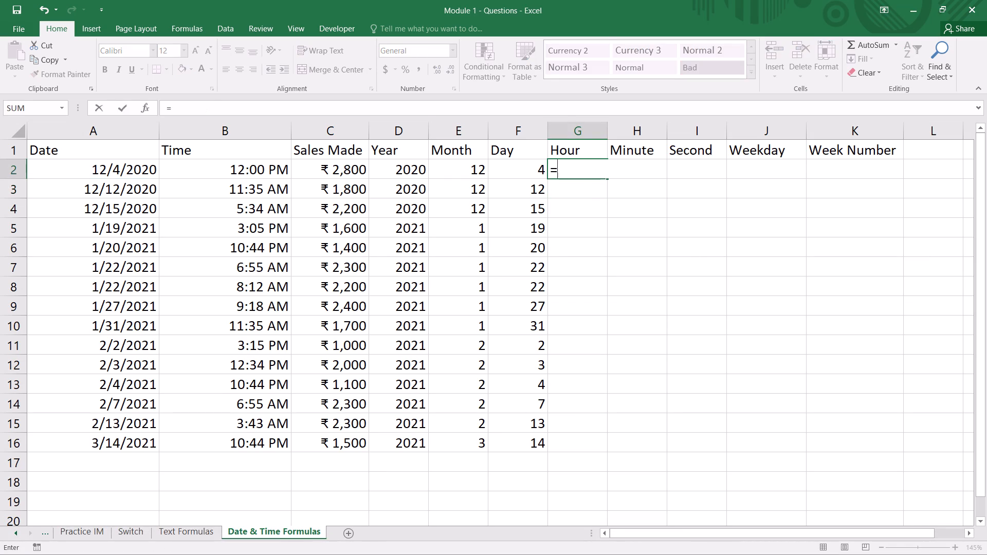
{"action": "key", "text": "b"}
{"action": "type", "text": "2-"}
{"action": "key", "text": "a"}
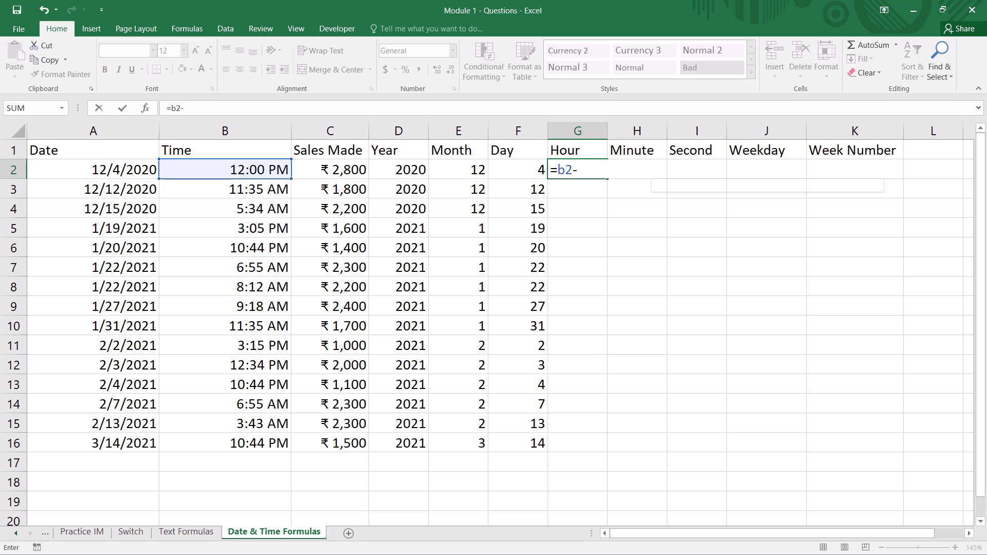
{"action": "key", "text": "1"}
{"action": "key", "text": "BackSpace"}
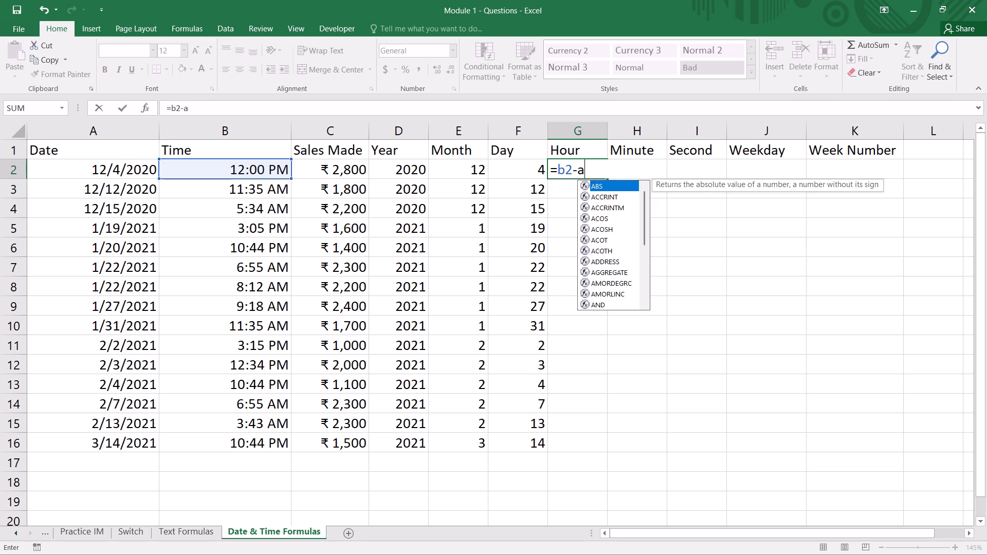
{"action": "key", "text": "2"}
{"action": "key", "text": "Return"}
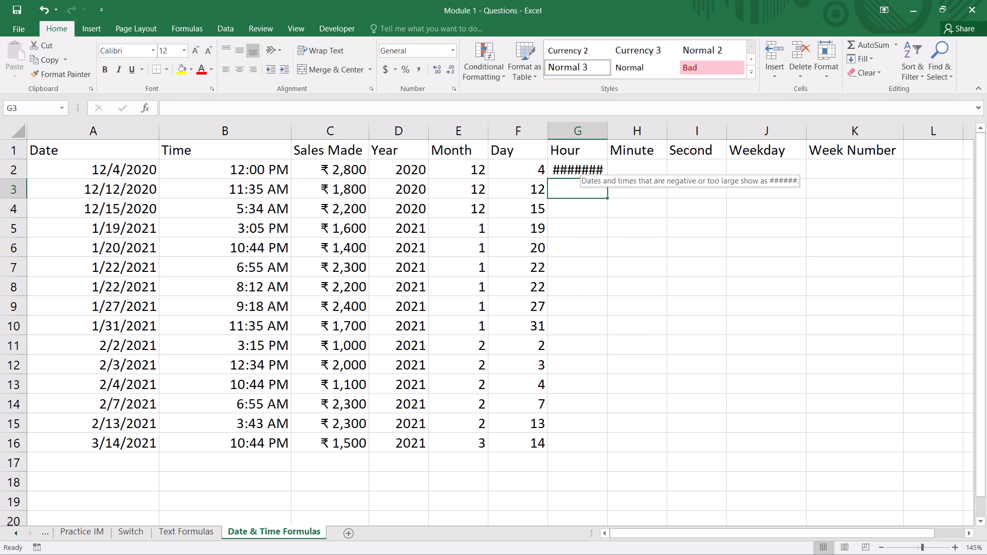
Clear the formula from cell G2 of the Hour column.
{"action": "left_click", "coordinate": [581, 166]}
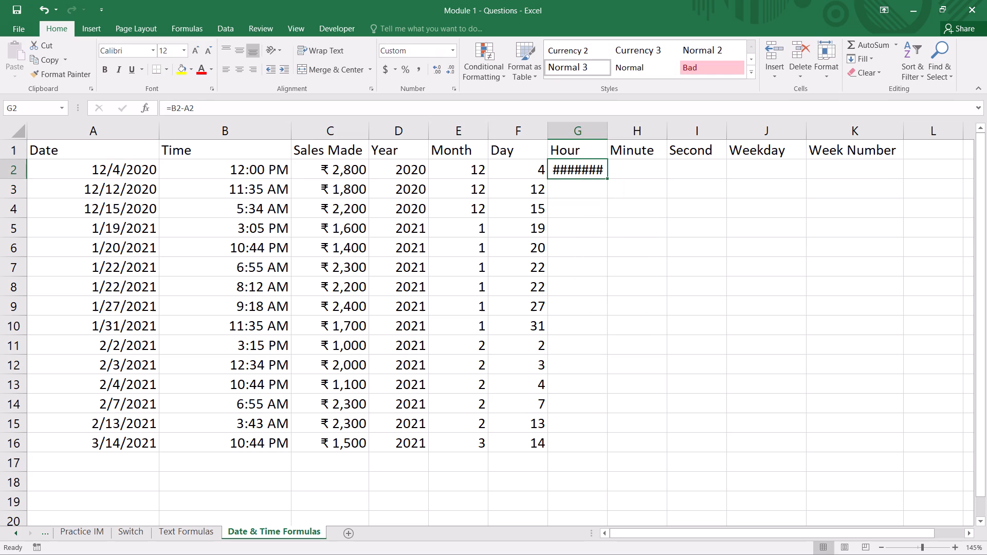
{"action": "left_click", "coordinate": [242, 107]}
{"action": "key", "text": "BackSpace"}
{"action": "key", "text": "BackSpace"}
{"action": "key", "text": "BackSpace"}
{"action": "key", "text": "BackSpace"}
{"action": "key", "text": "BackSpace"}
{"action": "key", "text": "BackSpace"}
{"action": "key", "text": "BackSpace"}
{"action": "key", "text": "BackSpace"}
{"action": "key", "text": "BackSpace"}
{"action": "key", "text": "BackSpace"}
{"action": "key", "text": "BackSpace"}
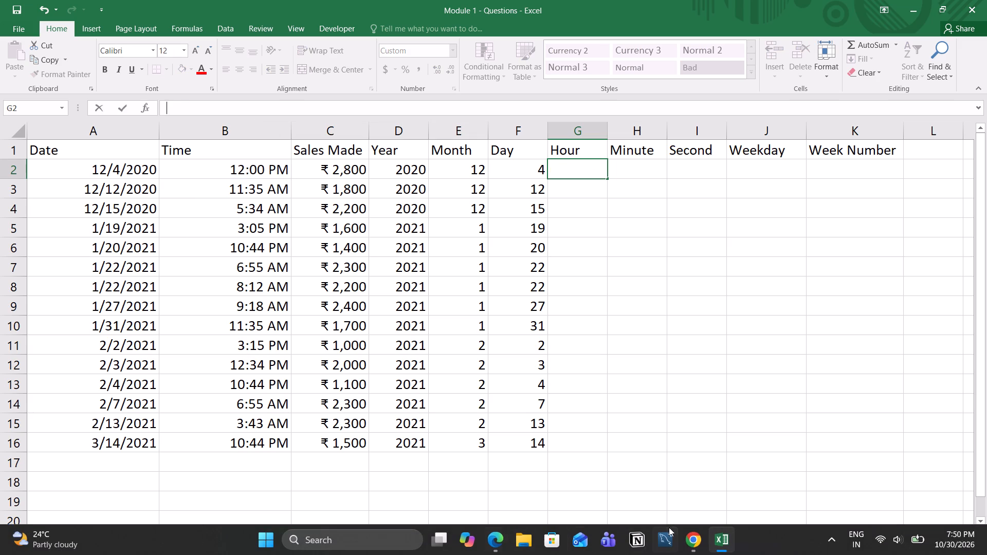
Switch back to Chrome and reread the AI answer's methods for calculating hours in Excel.
{"action": "left_click", "coordinate": [687, 543]}
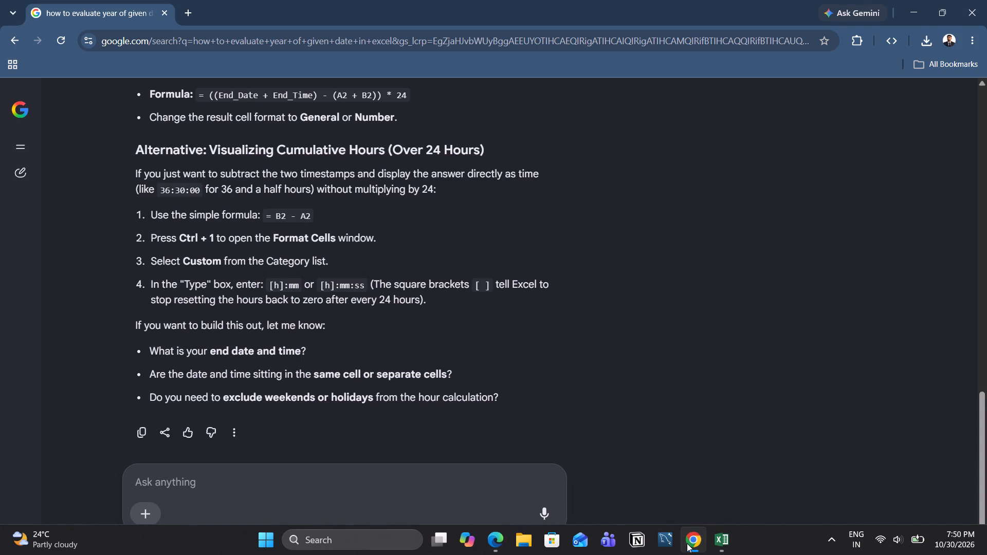
{"action": "scroll", "coordinate": [620, 391], "scroll_direction": "down", "scroll_amount": 1}
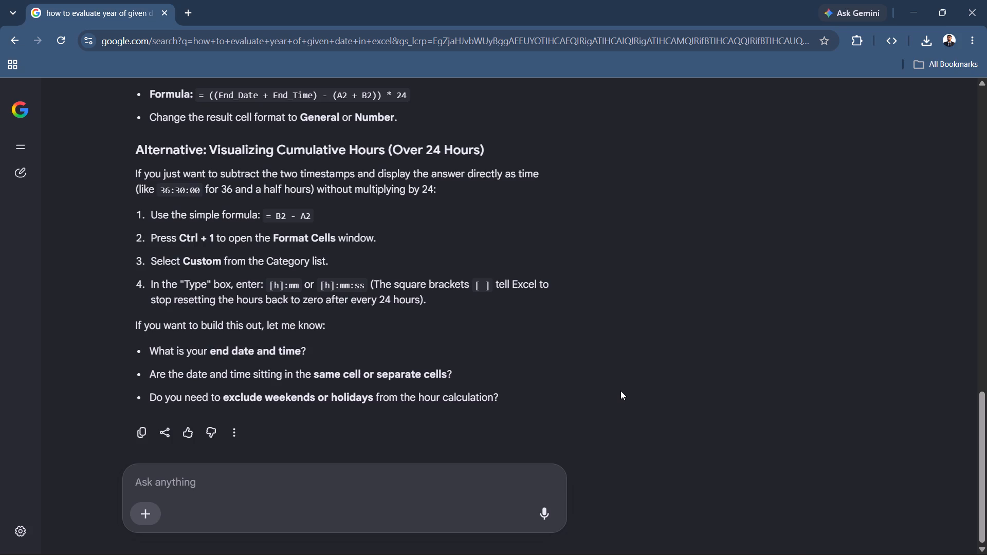
{"action": "scroll", "coordinate": [620, 391], "scroll_direction": "up", "scroll_amount": 3}
{"action": "scroll", "coordinate": [664, 349], "scroll_direction": "down", "scroll_amount": 2}
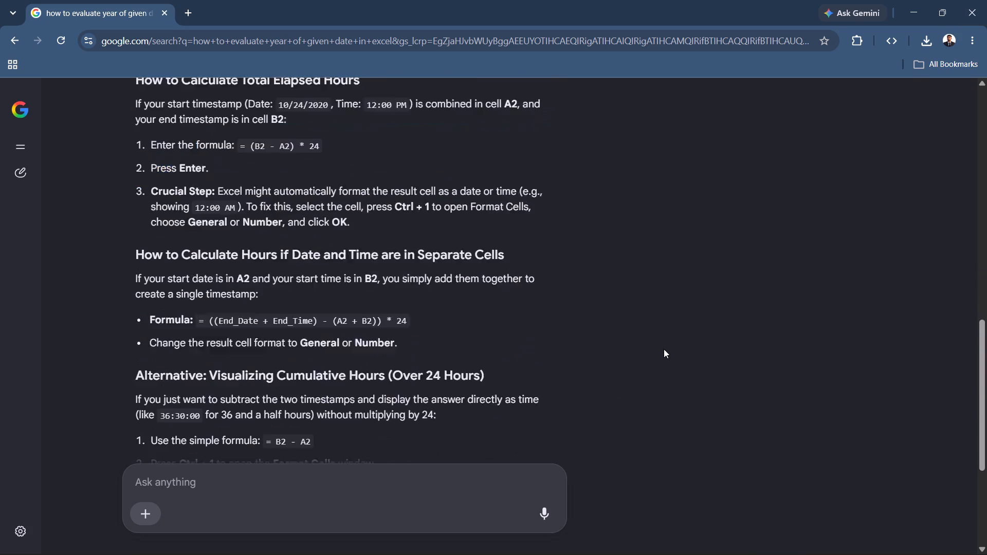
{"action": "scroll", "coordinate": [664, 349], "scroll_direction": "down", "scroll_amount": 2}
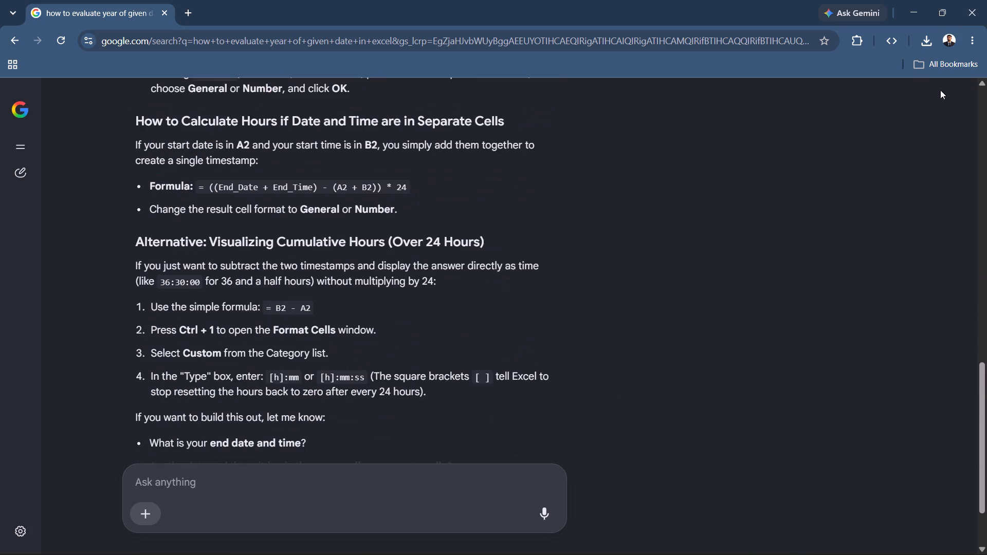
Close both browsers and the Module 1 - Questions workbook, discarding the workbook's unsaved changes.
{"action": "left_click", "coordinate": [986, 0]}
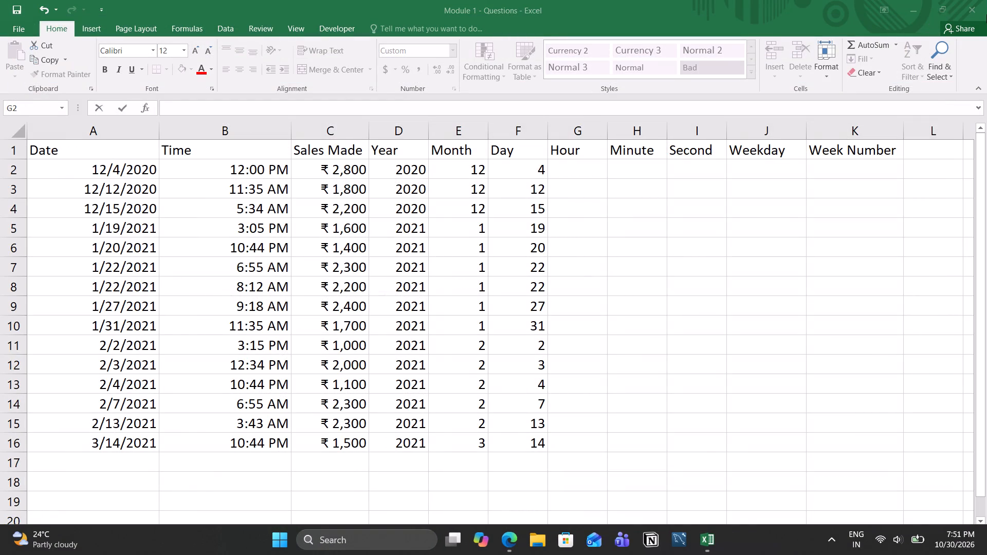
{"action": "left_click", "coordinate": [979, 0]}
{"action": "left_click", "coordinate": [979, 0]}
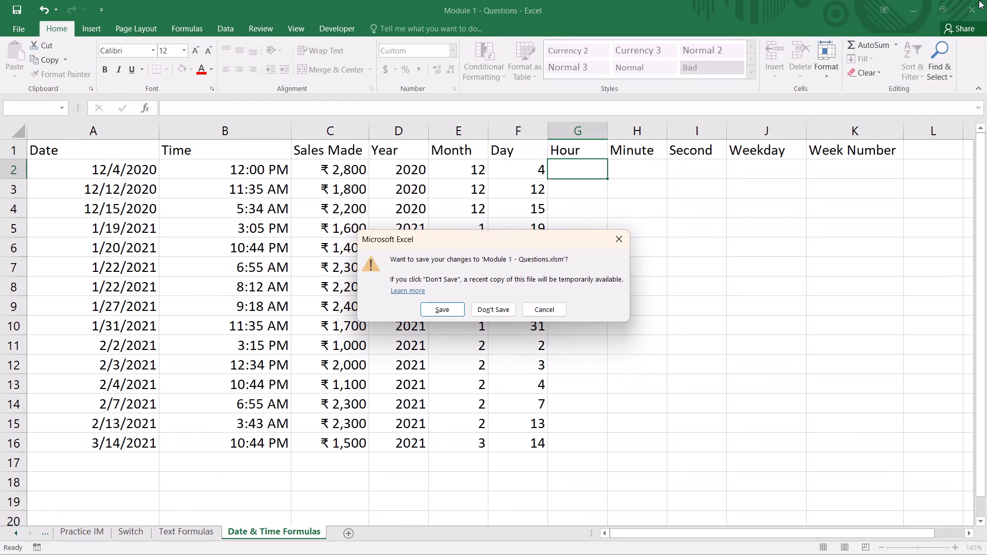
{"action": "left_click", "coordinate": [481, 316]}
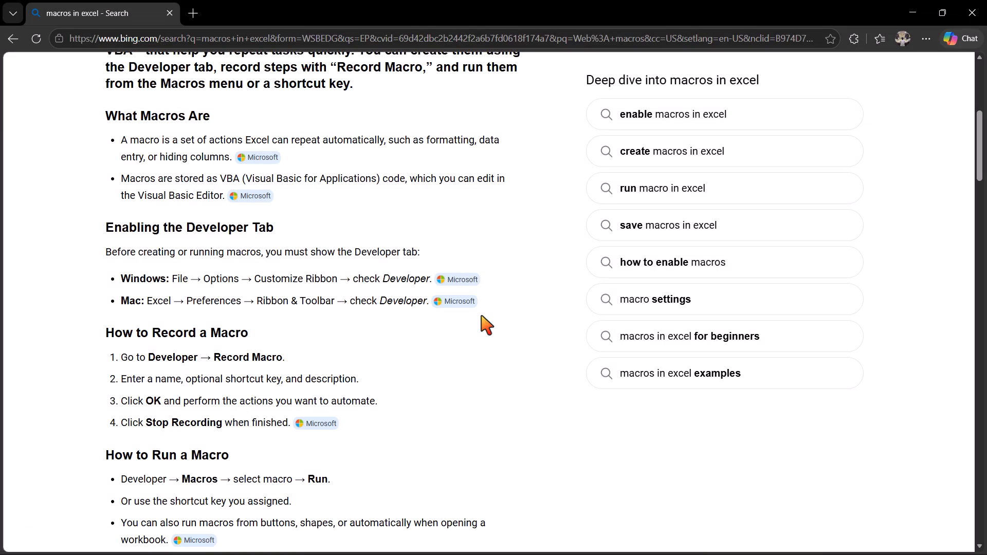
{"action": "left_click", "coordinate": [986, 0]}
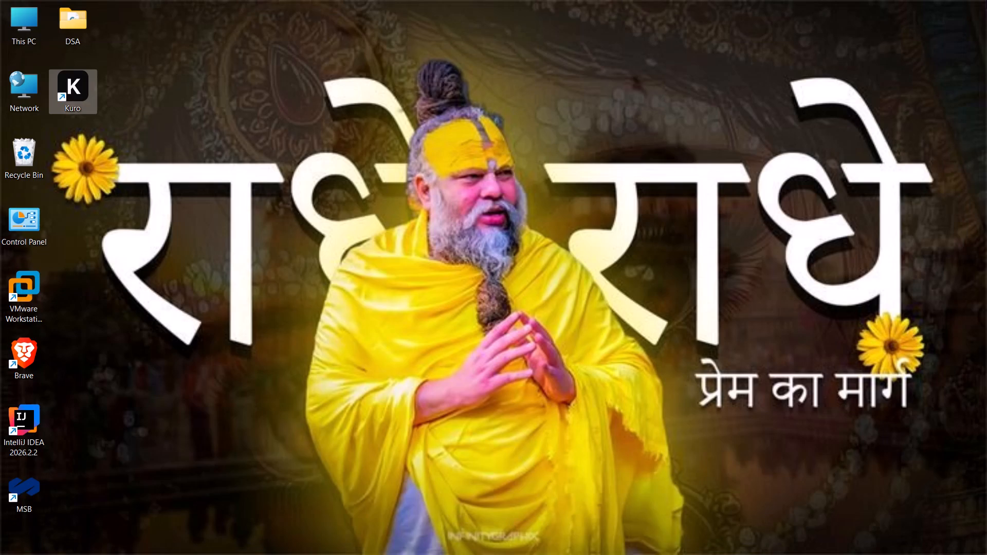
Open the workbook Module 2 - LPU Questions from the nested Data Specialist folder in Downloads.
{"action": "double_click", "coordinate": [30, 33]}
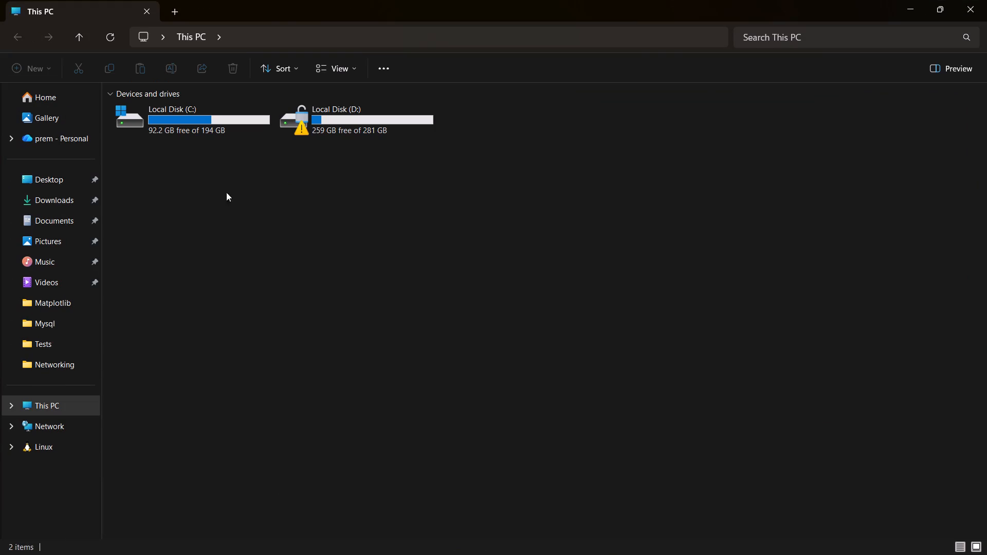
{"action": "left_click", "coordinate": [49, 200]}
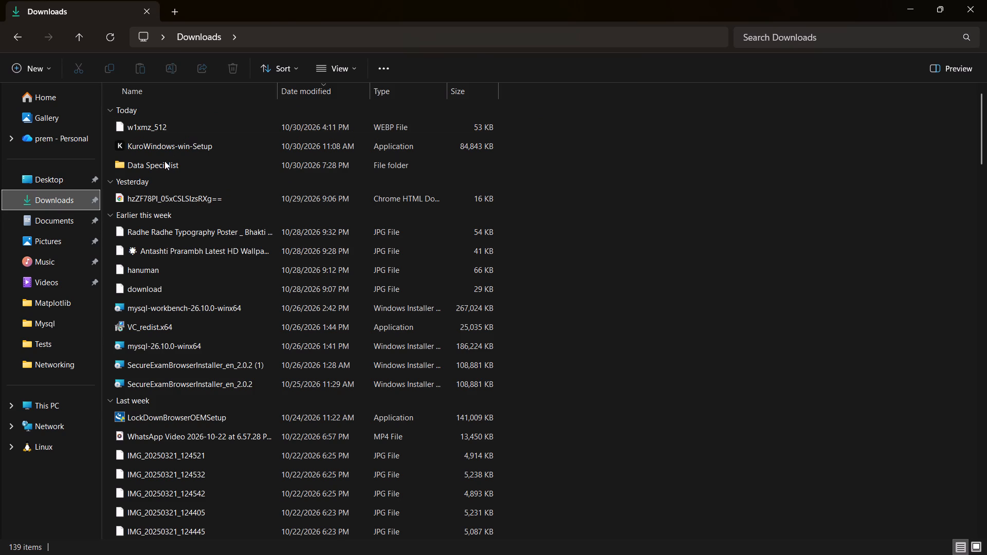
{"action": "left_click", "coordinate": [160, 170]}
{"action": "double_click", "coordinate": [160, 170]}
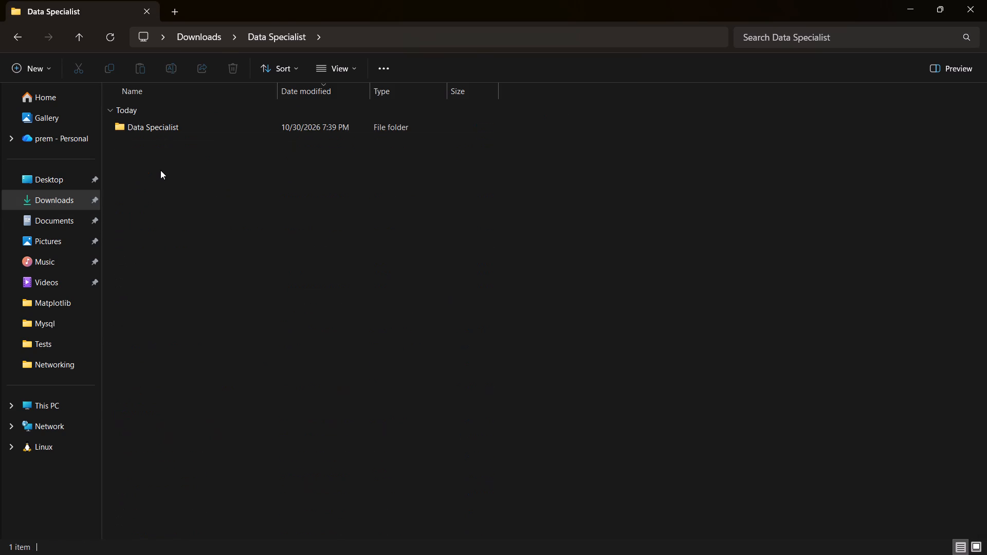
{"action": "left_click_drag", "start_coordinate": [182, 118], "coordinate": [179, 128]}
{"action": "double_click", "coordinate": [179, 128]}
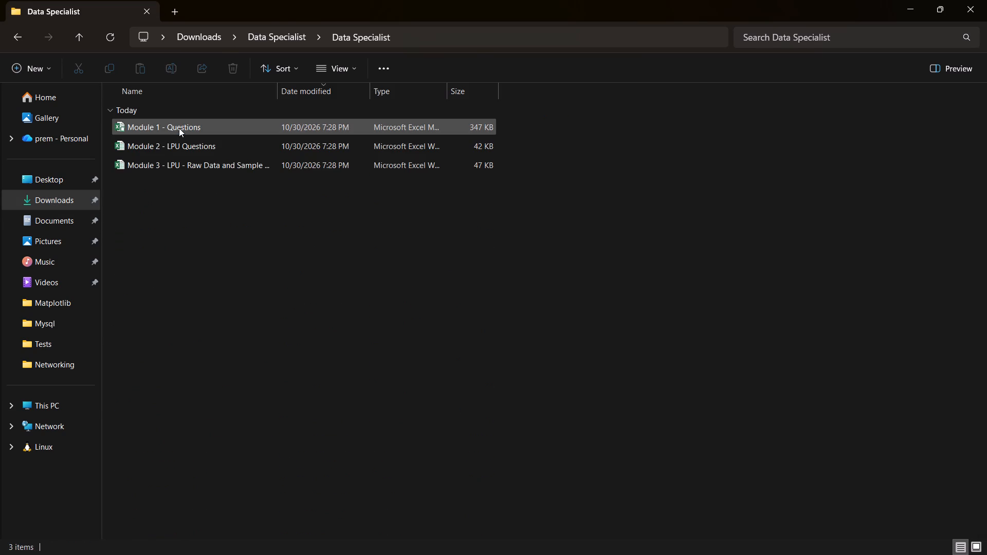
{"action": "double_click", "coordinate": [183, 151]}
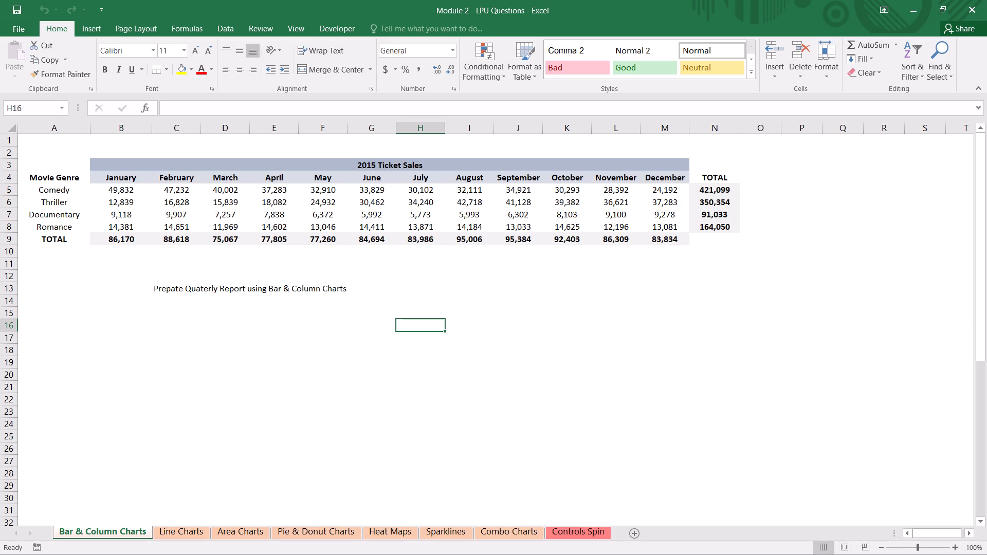
Look over the Bar & Column Charts sheet for its ticket sales data and the task description.
{"action": "scroll", "coordinate": [330, 304], "scroll_direction": "down", "scroll_amount": 4}
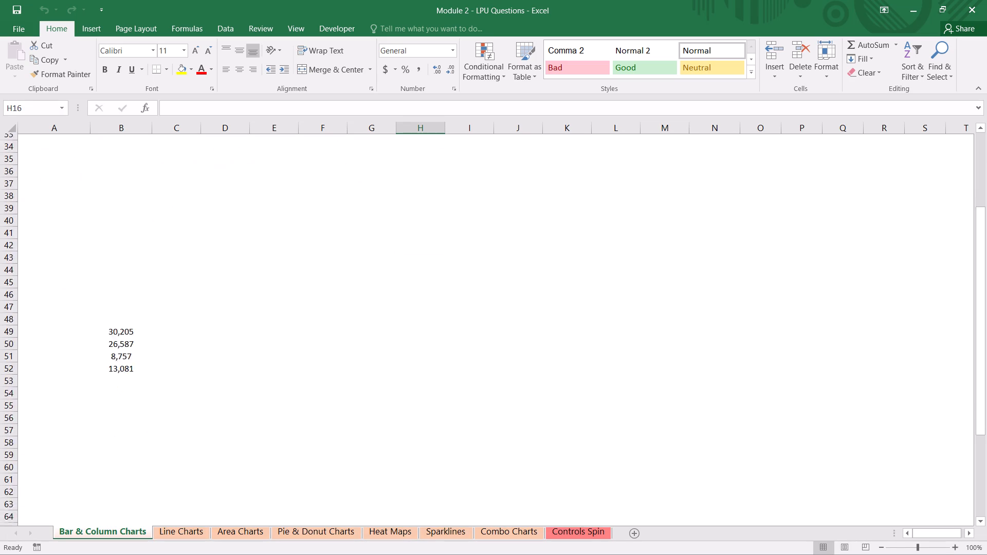
{"action": "scroll", "coordinate": [330, 304], "scroll_direction": "up", "scroll_amount": 4}
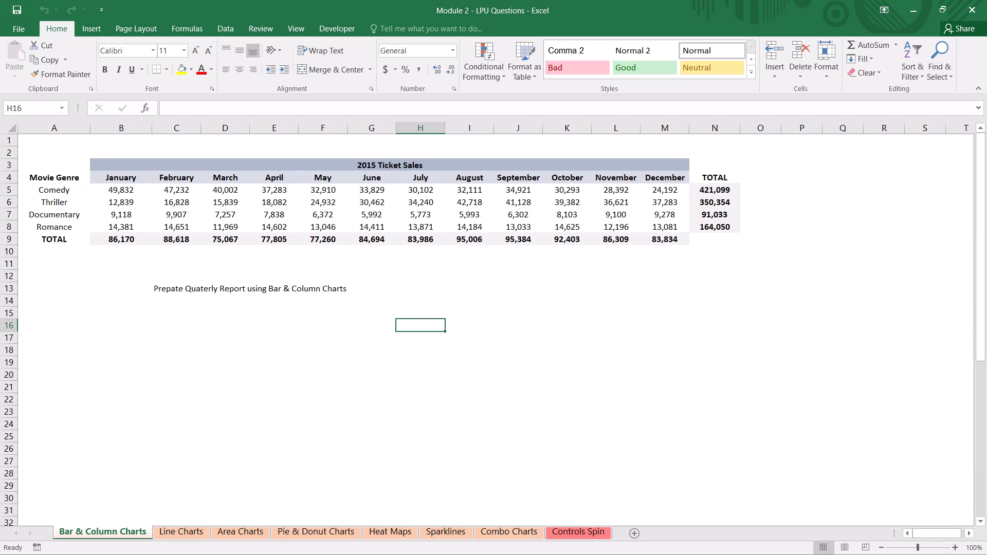
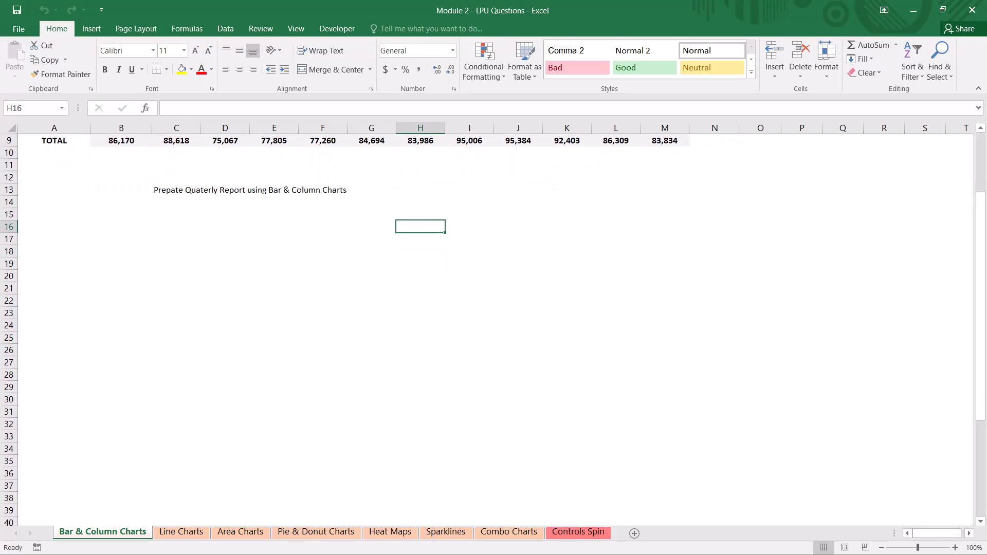
Look through the Bar & Column Charts sheet, from the ticket sales table down to the loose numbers far below it.
{"action": "scroll", "coordinate": [330, 304], "scroll_direction": "up", "scroll_amount": 2}
{"action": "scroll", "coordinate": [330, 304], "scroll_direction": "down", "scroll_amount": 2}
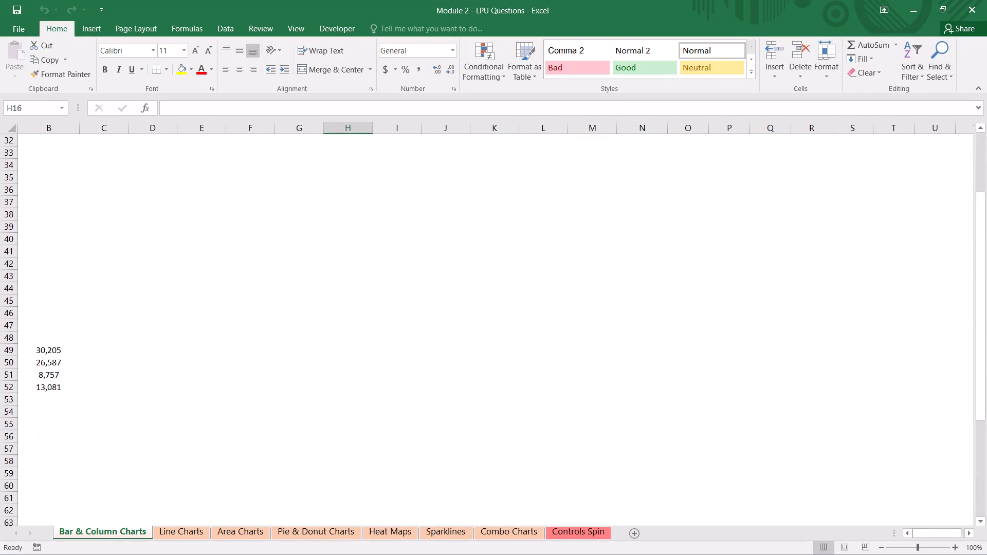
{"action": "scroll", "coordinate": [330, 304], "scroll_direction": "right", "scroll_amount": 1}
{"action": "scroll", "coordinate": [330, 304], "scroll_direction": "up", "scroll_amount": 4}
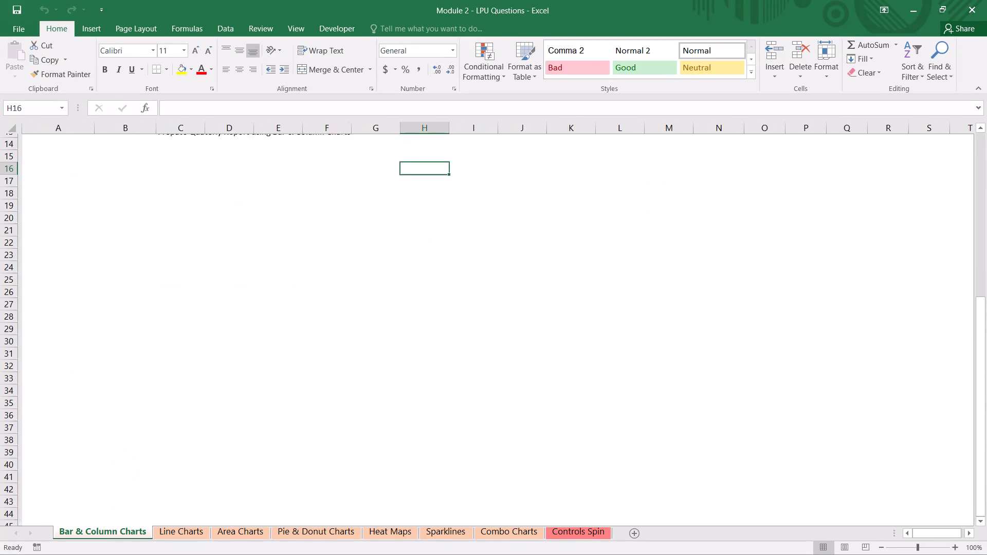
{"action": "scroll", "coordinate": [330, 304], "scroll_direction": "up", "scroll_amount": 1}
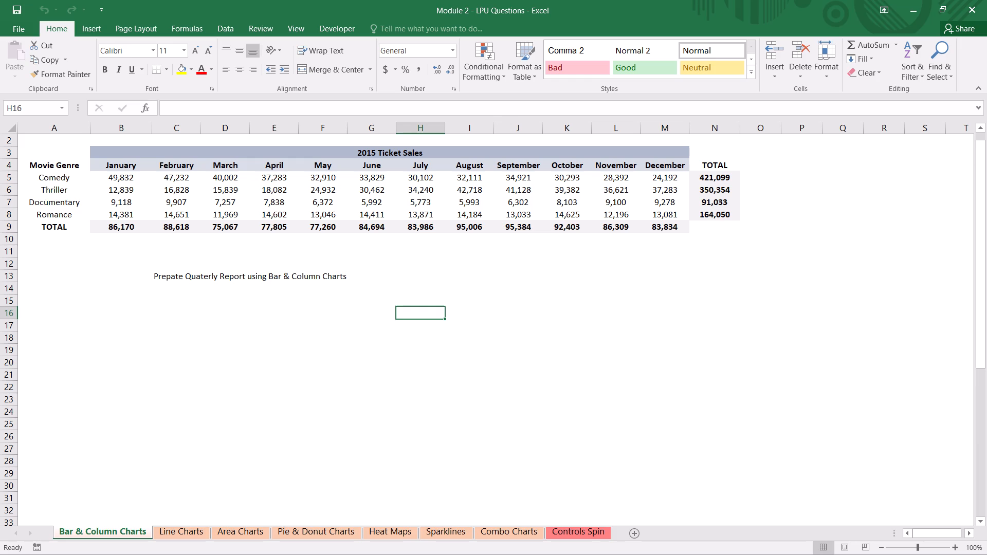
{"action": "scroll", "coordinate": [330, 304], "scroll_direction": "down", "scroll_amount": 3}
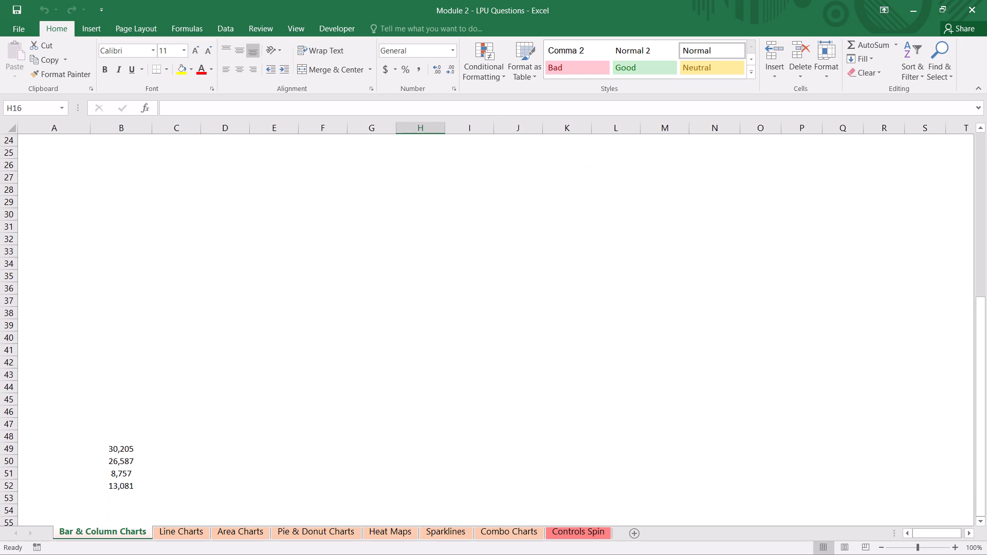
{"action": "scroll", "coordinate": [330, 304], "scroll_direction": "up", "scroll_amount": 4}
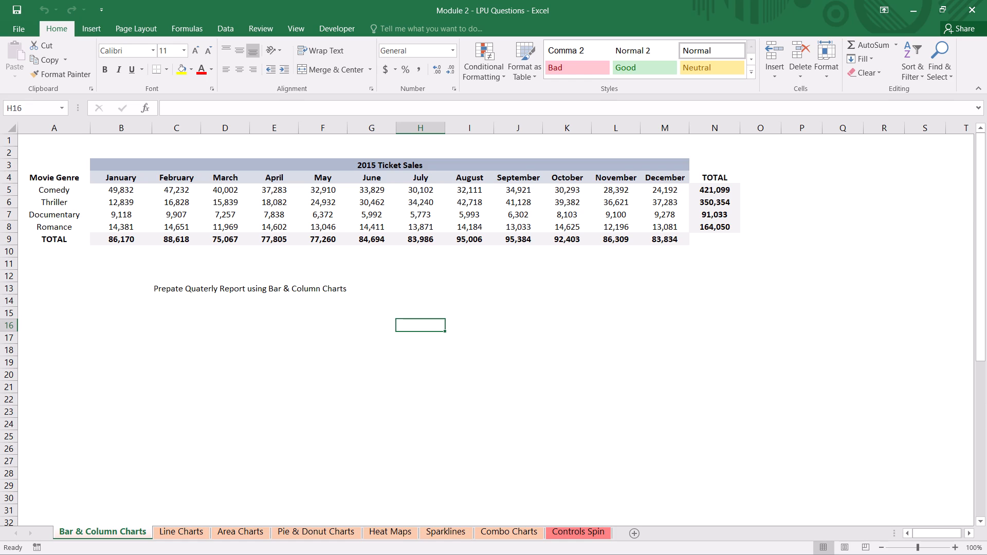
Inspect the contents of the unlabelled number cells B49 to B52 below the ticket sales table.
{"action": "scroll", "coordinate": [386, 423], "scroll_direction": "down", "scroll_amount": 4}
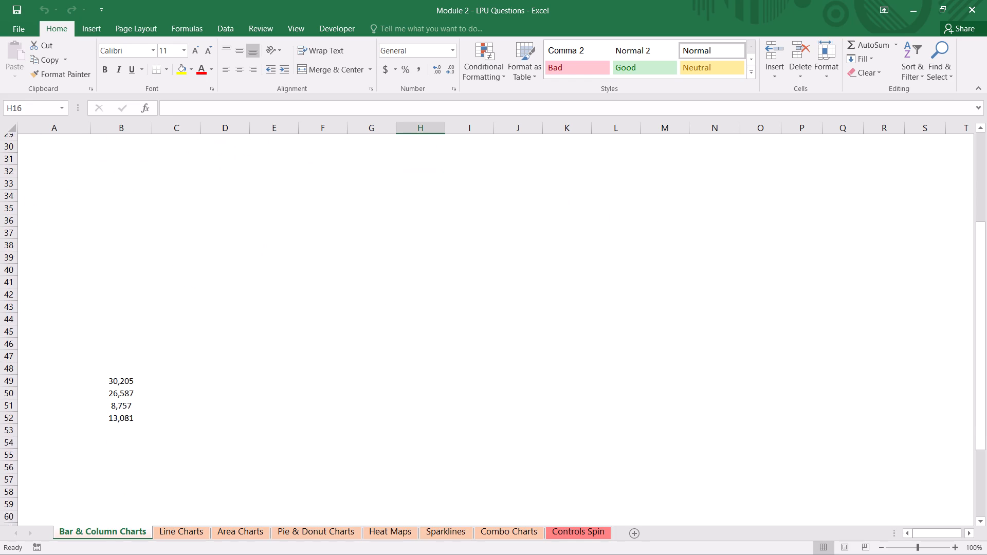
{"action": "left_click", "coordinate": [123, 384]}
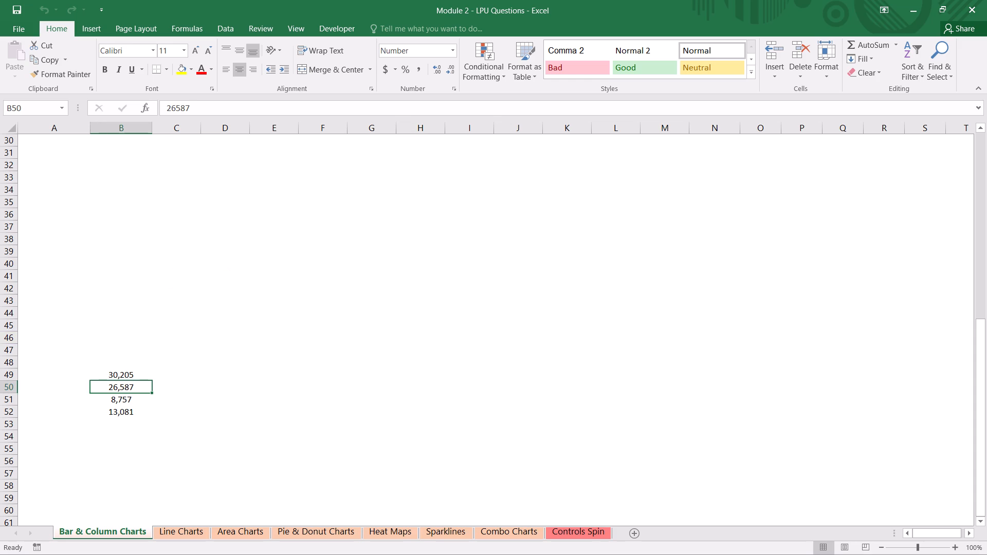
{"action": "left_click", "coordinate": [124, 375]}
{"action": "left_click", "coordinate": [124, 398]}
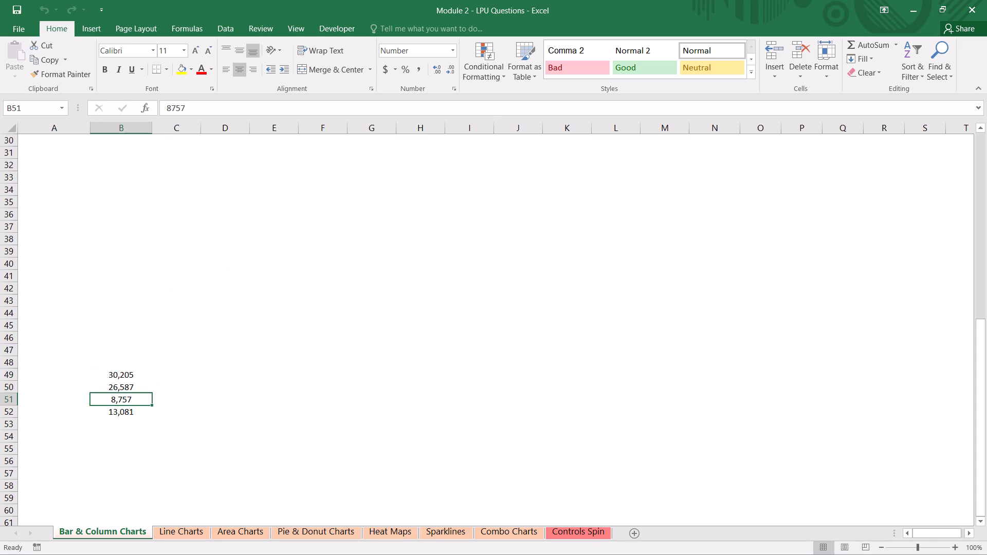
{"action": "left_click", "coordinate": [124, 413]}
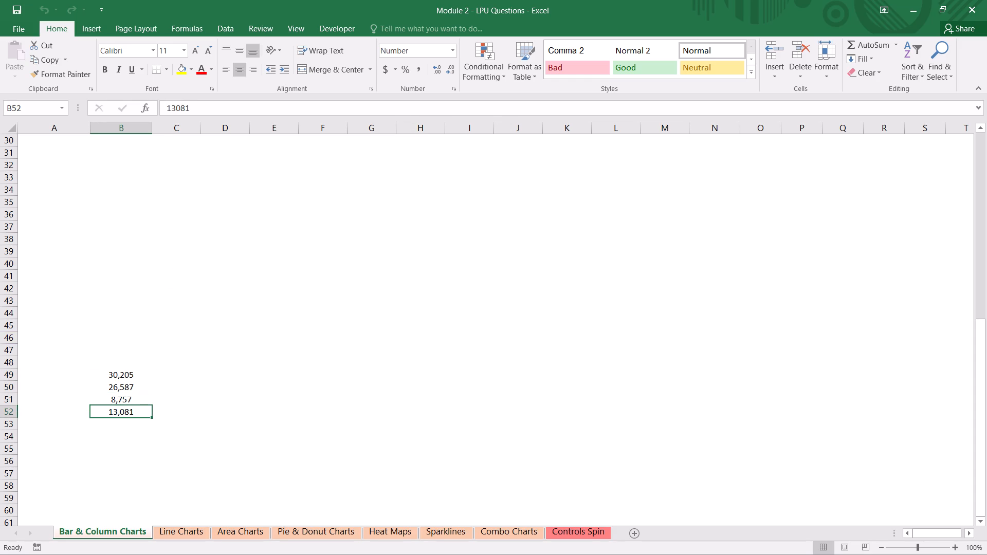
{"action": "left_click", "coordinate": [122, 399]}
{"action": "left_click", "coordinate": [122, 380]}
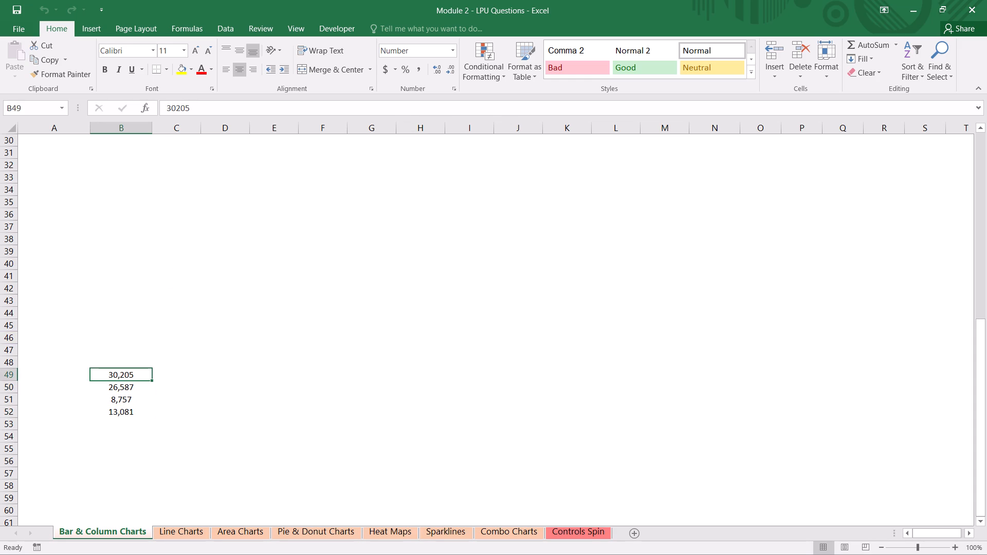
{"action": "left_click", "coordinate": [121, 390]}
{"action": "left_click", "coordinate": [127, 412]}
{"action": "left_click", "coordinate": [126, 405]}
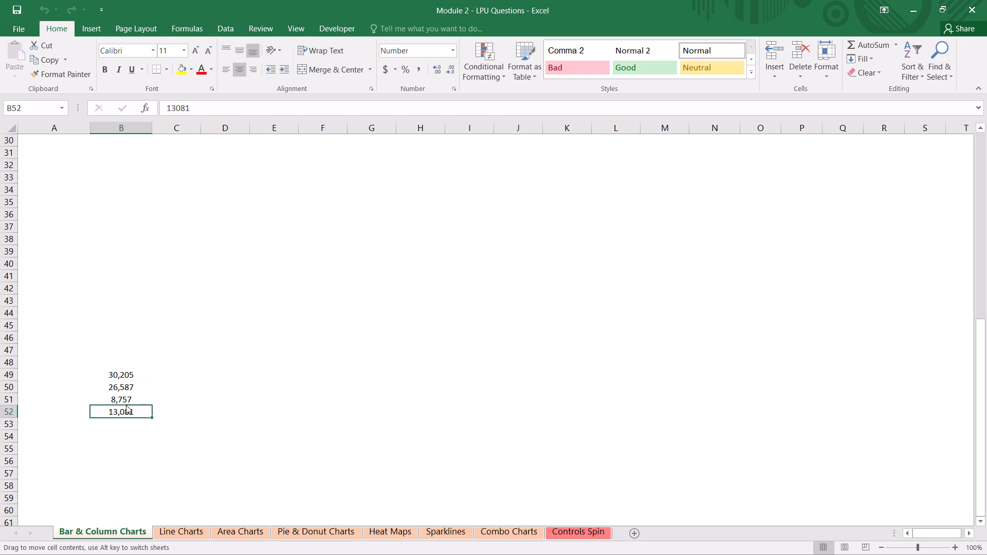
{"action": "left_click", "coordinate": [124, 399]}
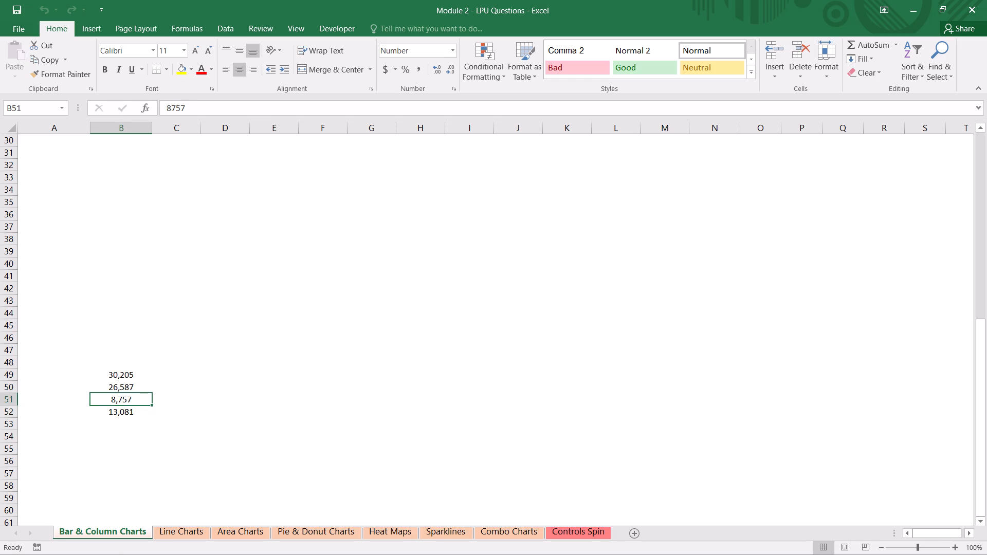
{"action": "left_click", "coordinate": [124, 388]}
{"action": "left_click", "coordinate": [124, 378]}
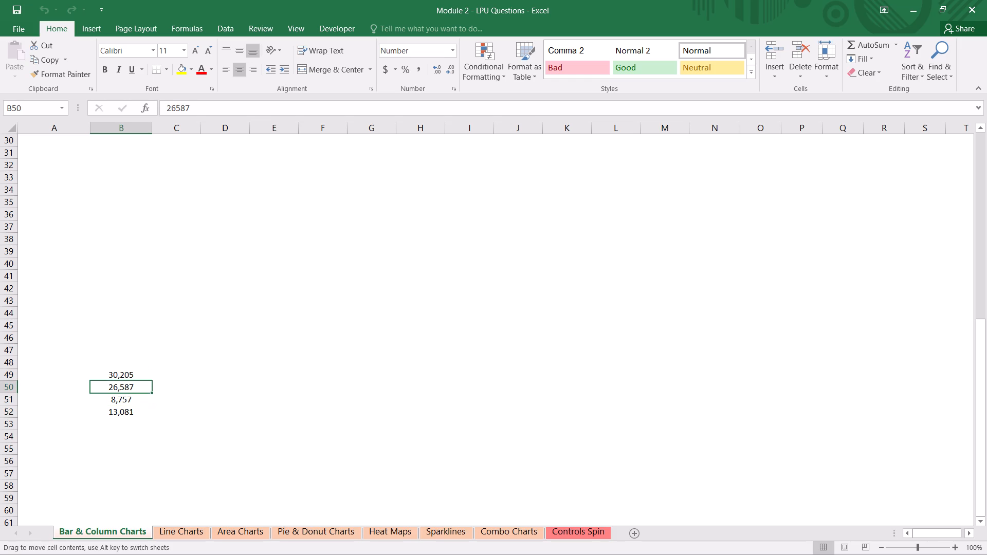
{"action": "left_click", "coordinate": [123, 374]}
Select the whole 2015 Ticket Sales table with its totals, A3:N9, and bring up the column and bar chart types to insert.
{"action": "scroll", "coordinate": [155, 435], "scroll_direction": "up", "scroll_amount": 2}
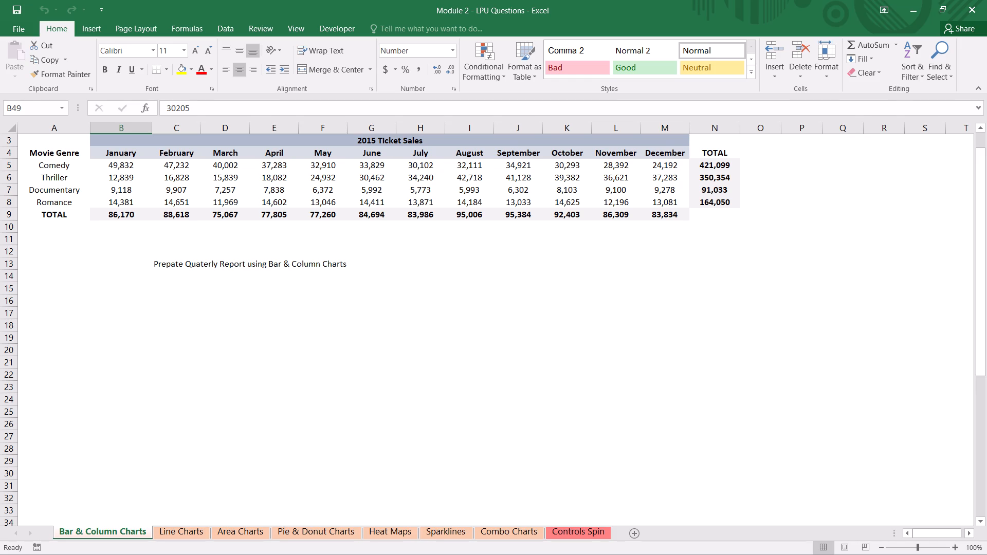
{"action": "left_click_drag", "start_coordinate": [50, 139], "coordinate": [635, 210]}
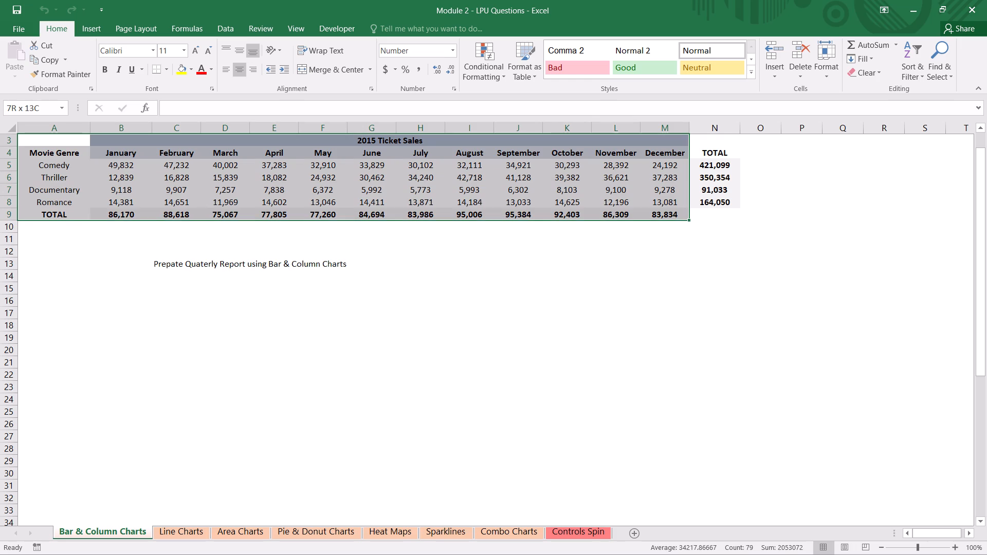
{"action": "left_click_drag", "start_coordinate": [635, 210], "coordinate": [720, 219]}
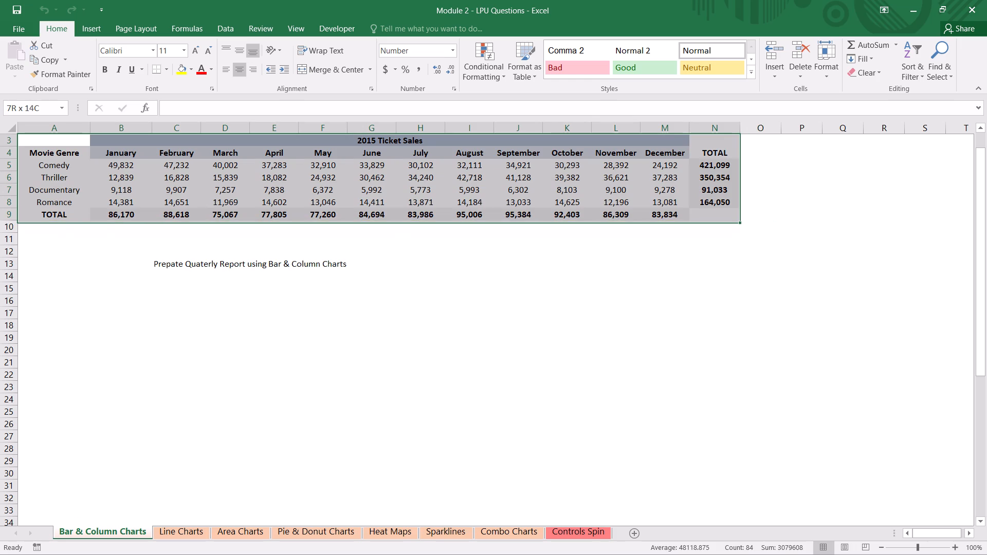
{"action": "left_click_drag", "start_coordinate": [720, 219], "coordinate": [712, 218]}
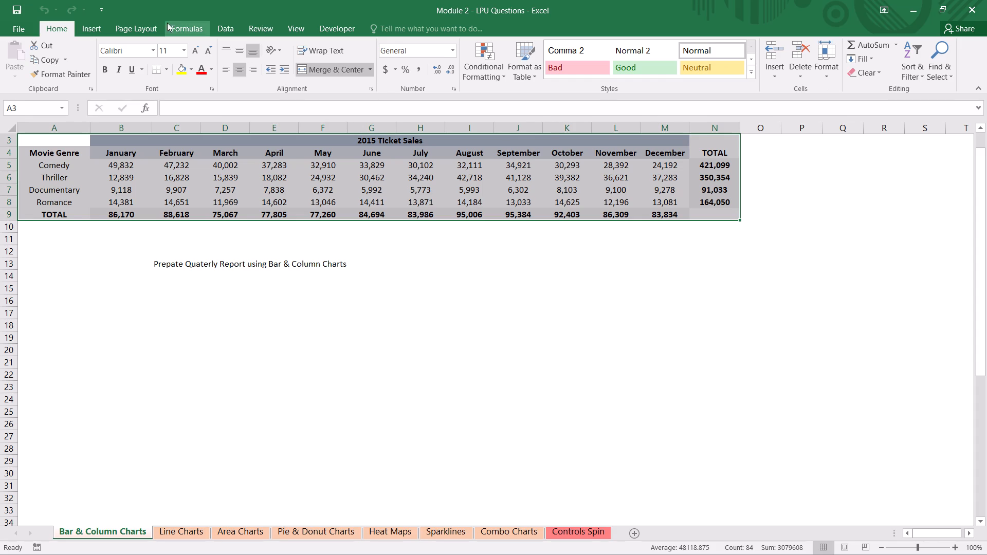
{"action": "left_click", "coordinate": [97, 28]}
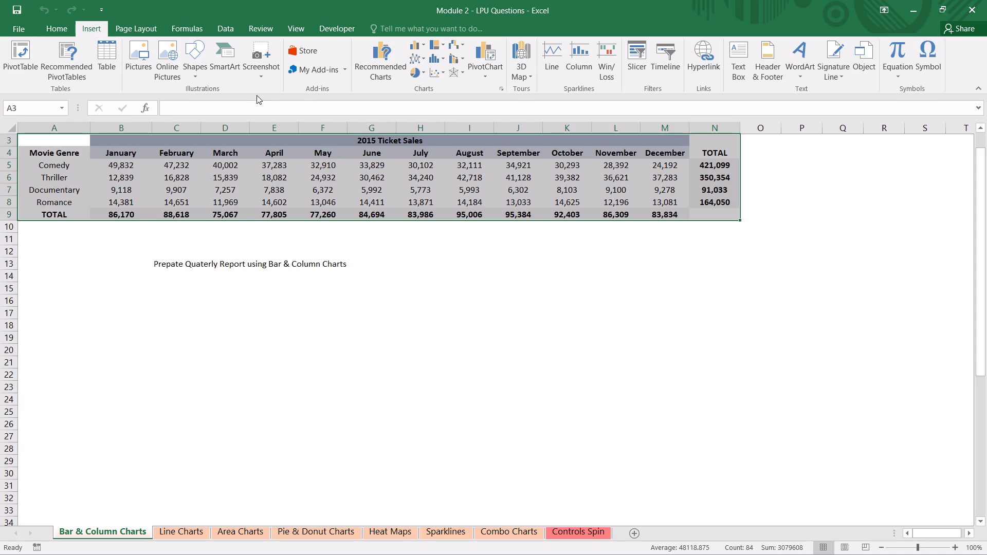
{"action": "left_click", "coordinate": [422, 47]}
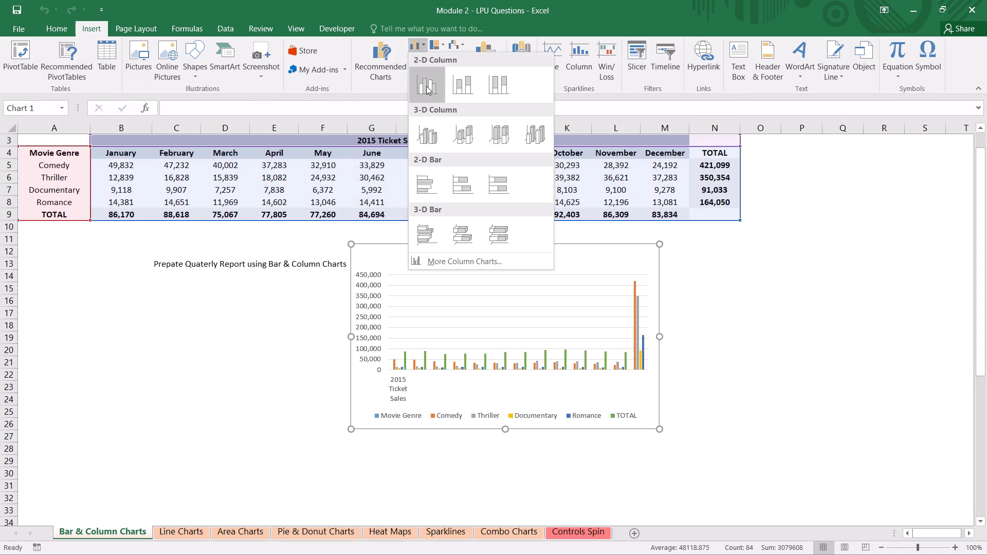
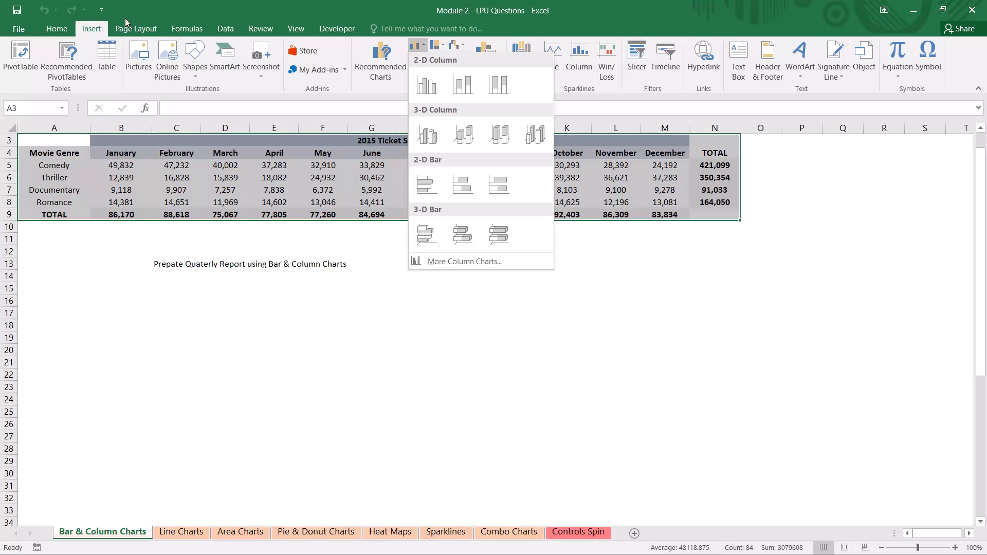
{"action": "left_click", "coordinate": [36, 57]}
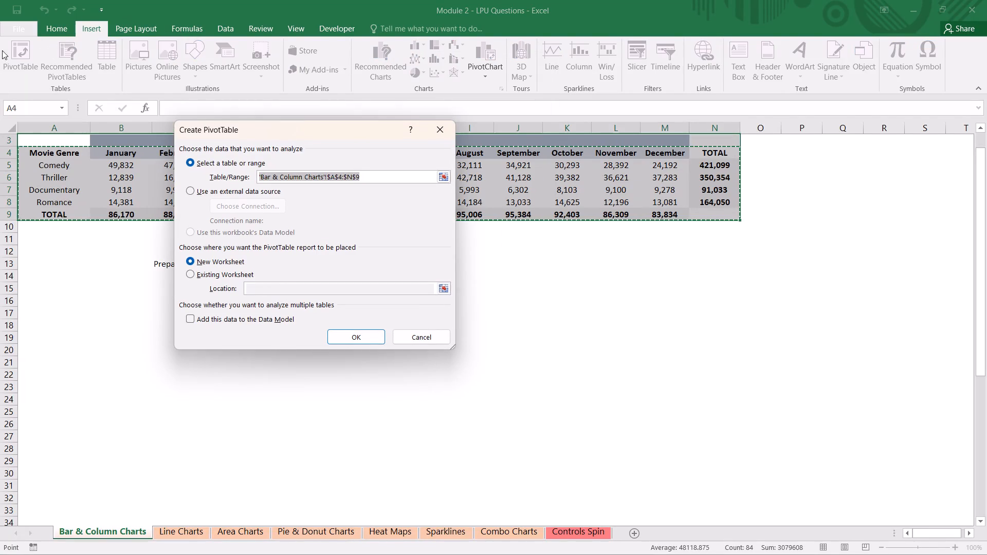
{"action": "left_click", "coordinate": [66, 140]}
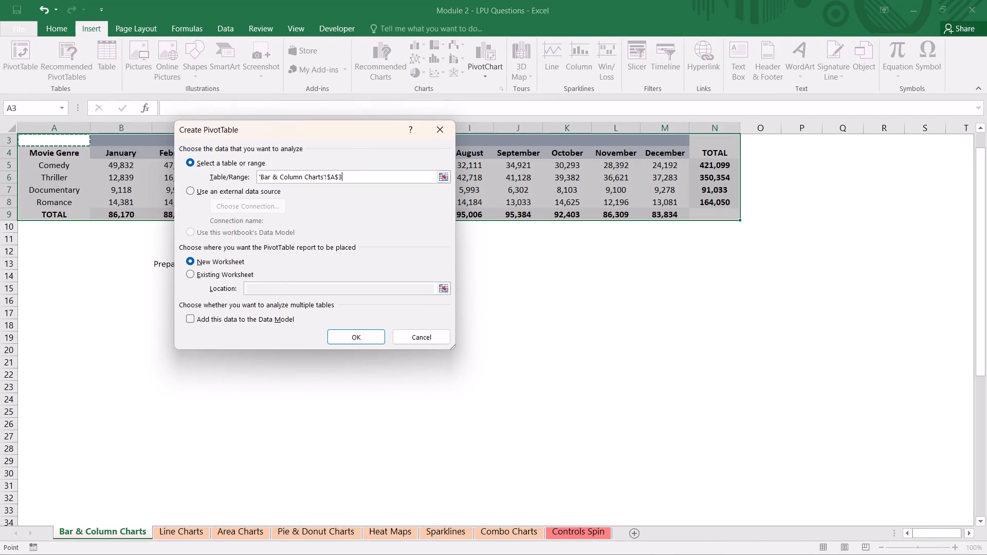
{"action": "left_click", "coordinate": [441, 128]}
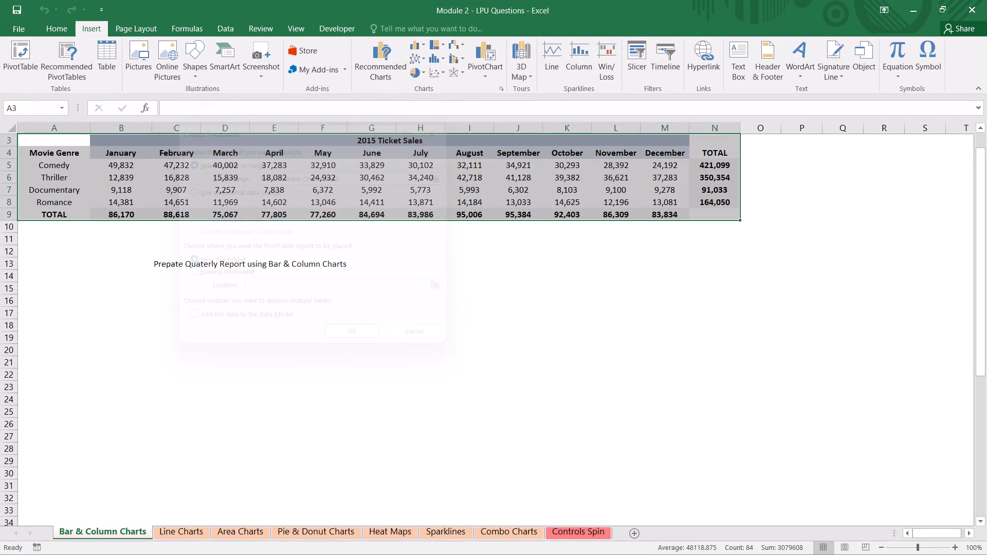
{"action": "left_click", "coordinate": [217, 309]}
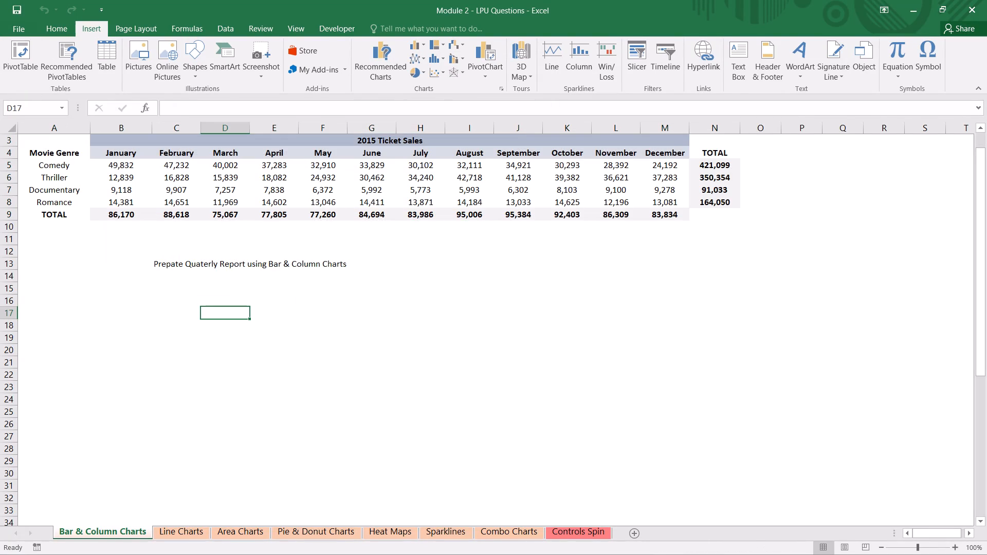
Insert a 2-D clustered column chart of monthly ticket sales by movie genre from A4:M8, leaving out the totals.
{"action": "left_click_drag", "start_coordinate": [46, 153], "coordinate": [462, 181]}
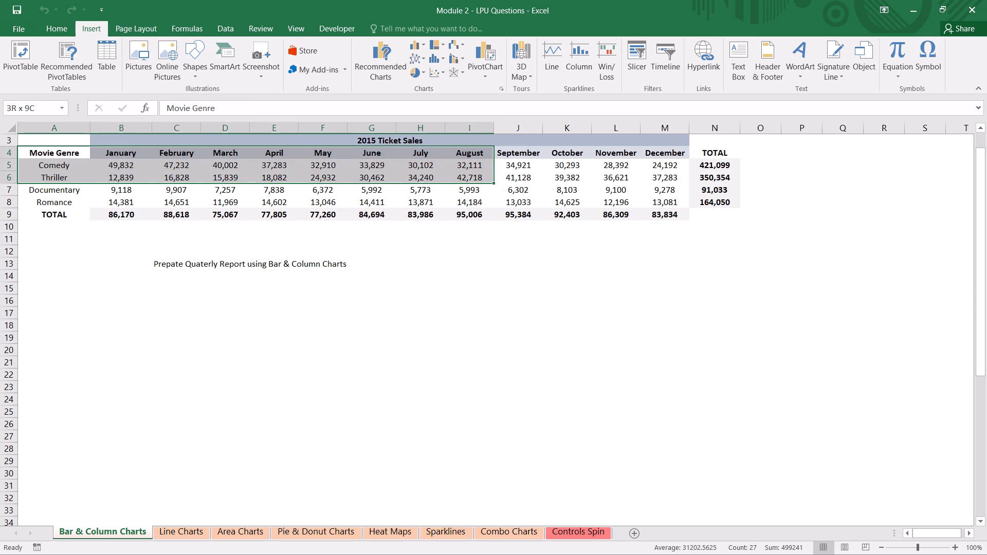
{"action": "left_click_drag", "start_coordinate": [462, 181], "coordinate": [632, 162]}
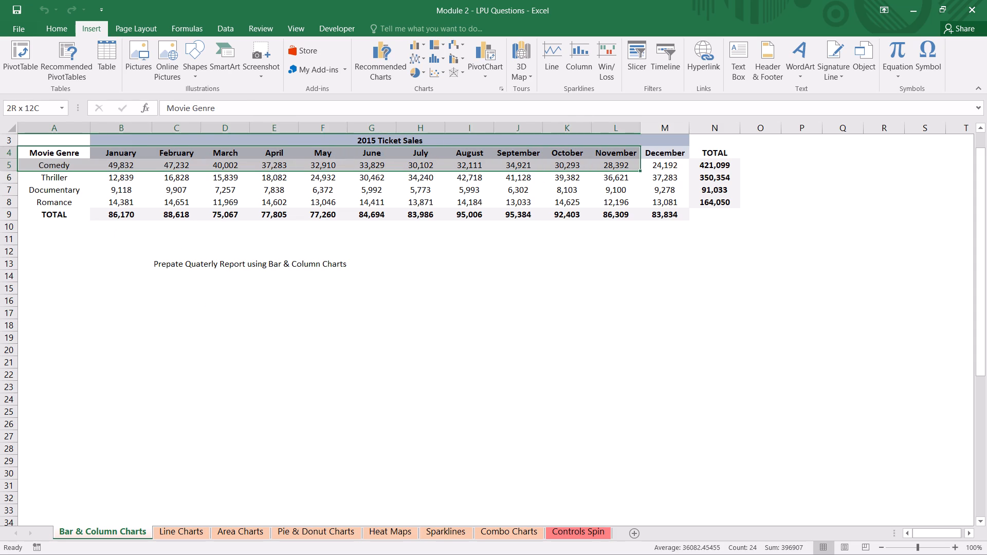
{"action": "left_click_drag", "start_coordinate": [632, 162], "coordinate": [681, 199]}
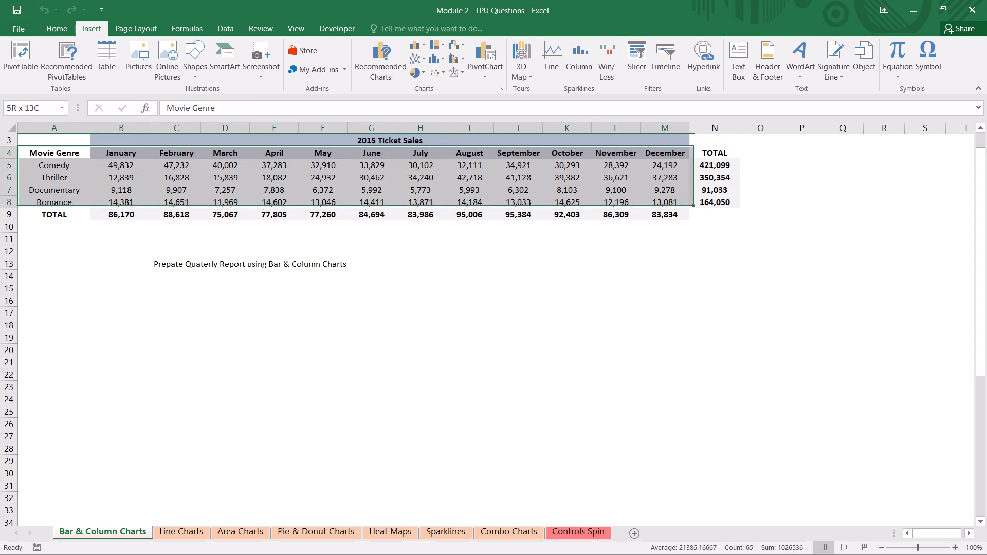
{"action": "left_click_drag", "start_coordinate": [681, 199], "coordinate": [677, 200]}
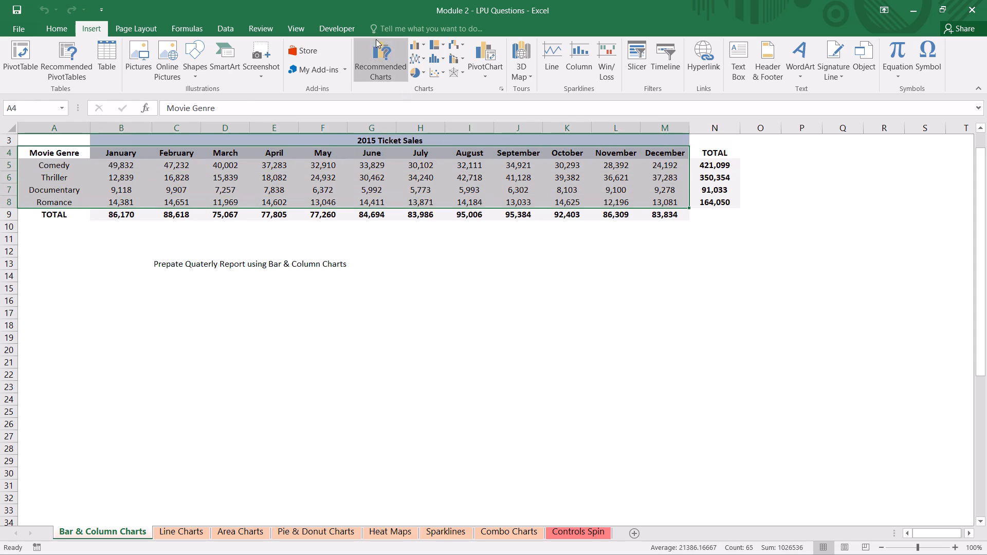
{"action": "left_click", "coordinate": [414, 42]}
{"action": "left_click", "coordinate": [416, 84]}
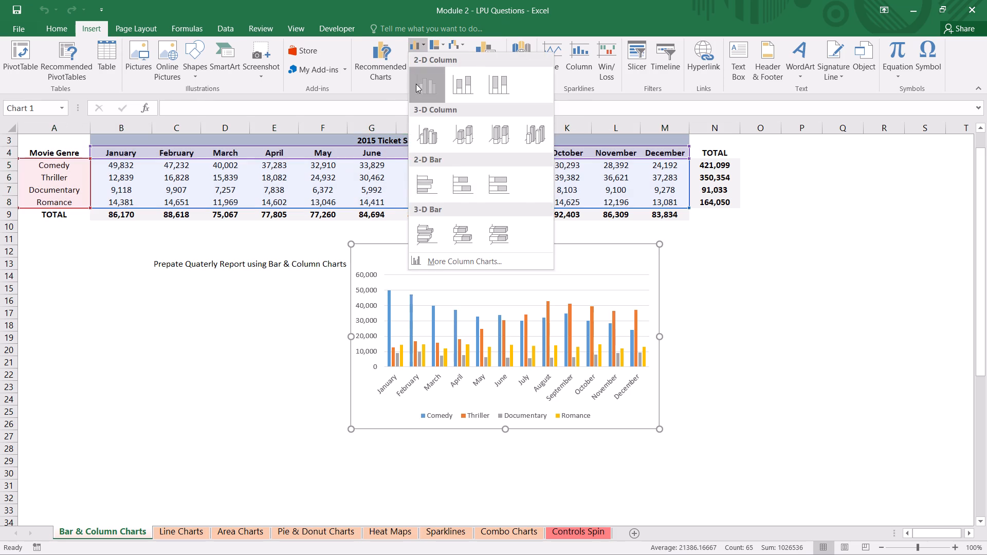
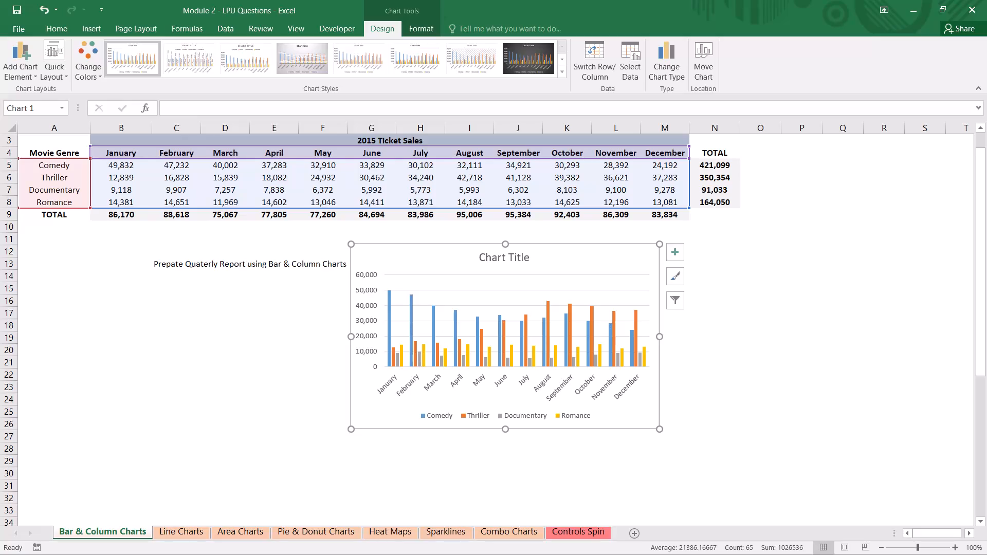
Move the monthly ticket sales column chart below the quarterly report note, with its upper-left corner at about cell B15.
{"action": "left_click", "coordinate": [134, 416]}
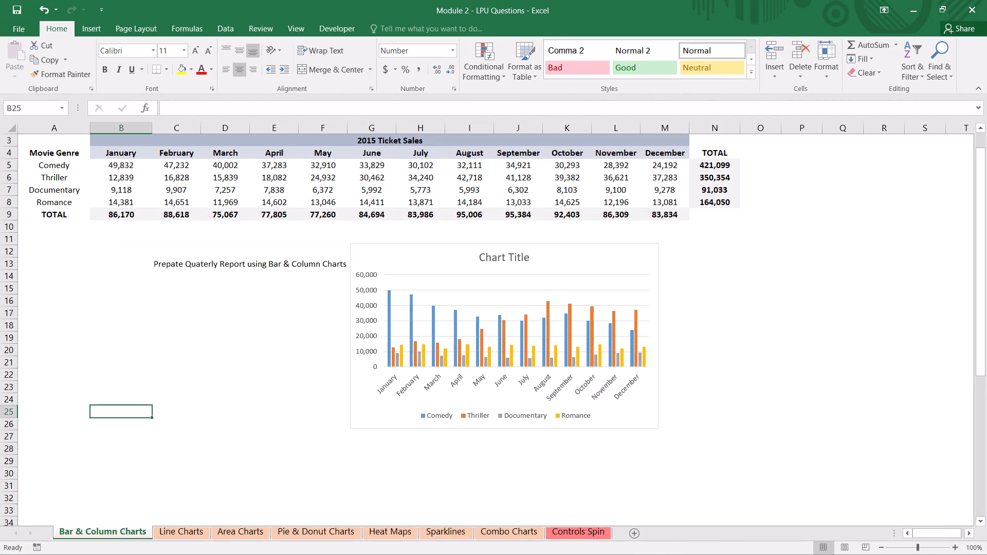
{"action": "left_click_drag", "start_coordinate": [432, 257], "coordinate": [173, 305]}
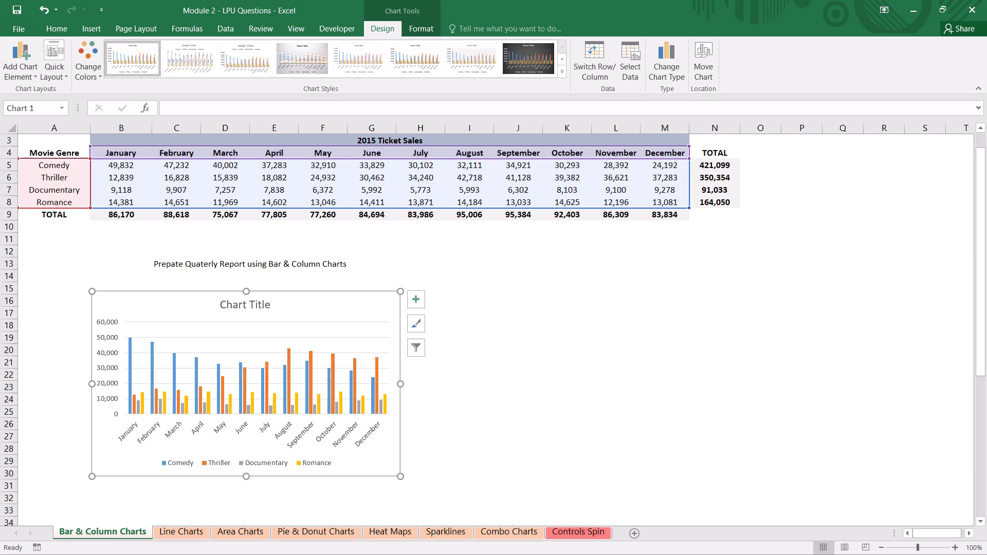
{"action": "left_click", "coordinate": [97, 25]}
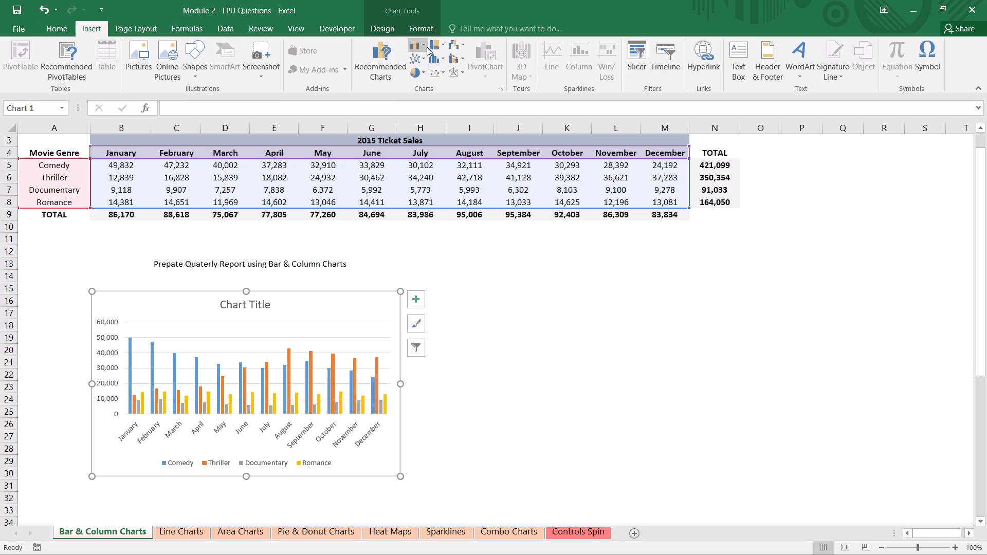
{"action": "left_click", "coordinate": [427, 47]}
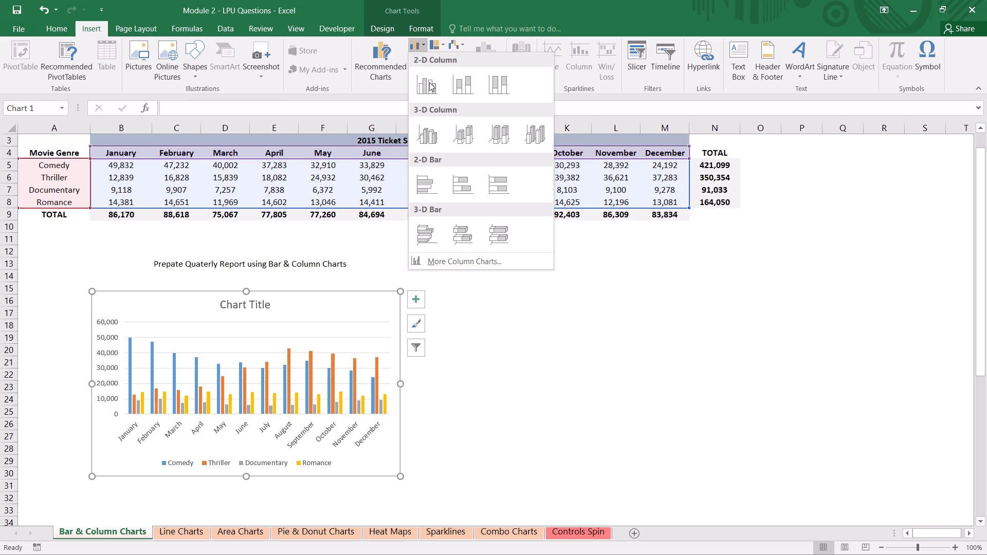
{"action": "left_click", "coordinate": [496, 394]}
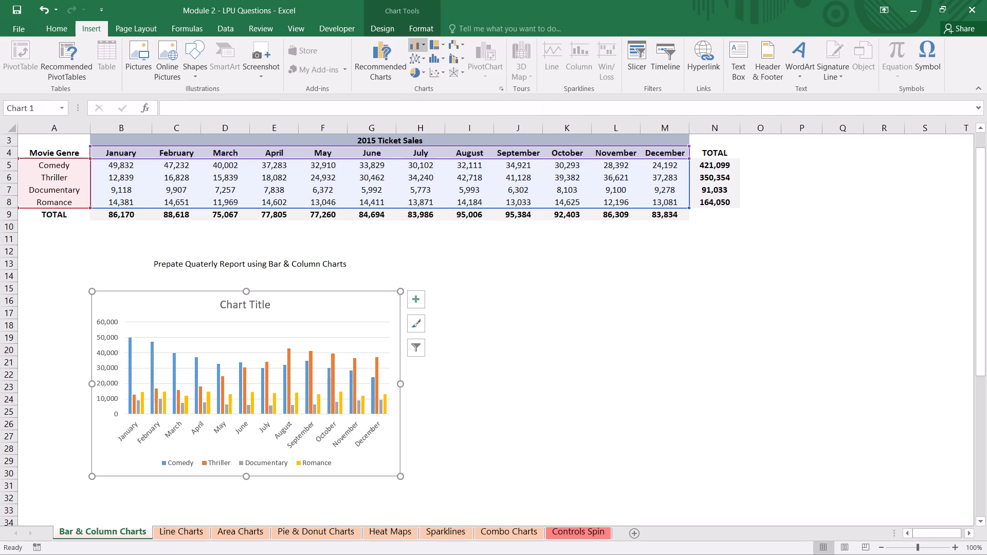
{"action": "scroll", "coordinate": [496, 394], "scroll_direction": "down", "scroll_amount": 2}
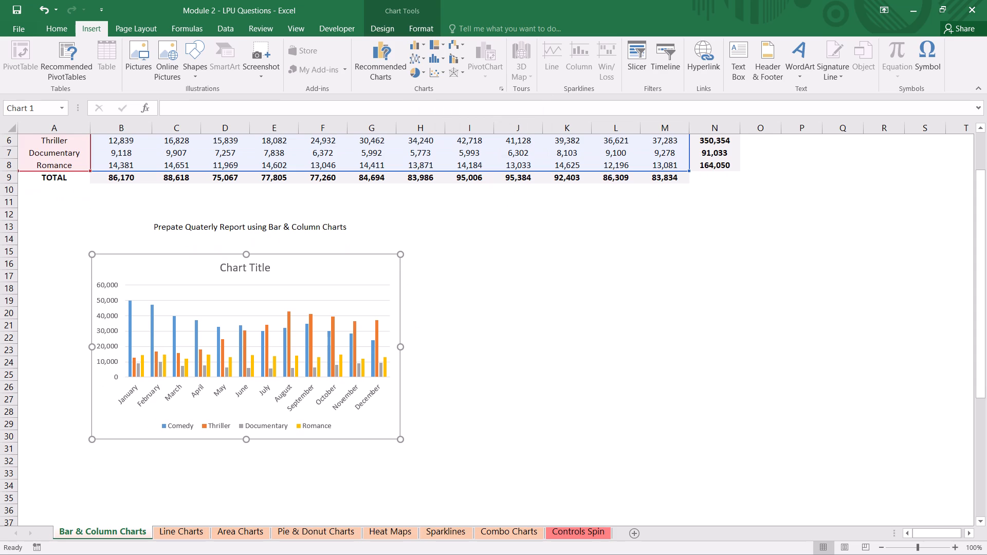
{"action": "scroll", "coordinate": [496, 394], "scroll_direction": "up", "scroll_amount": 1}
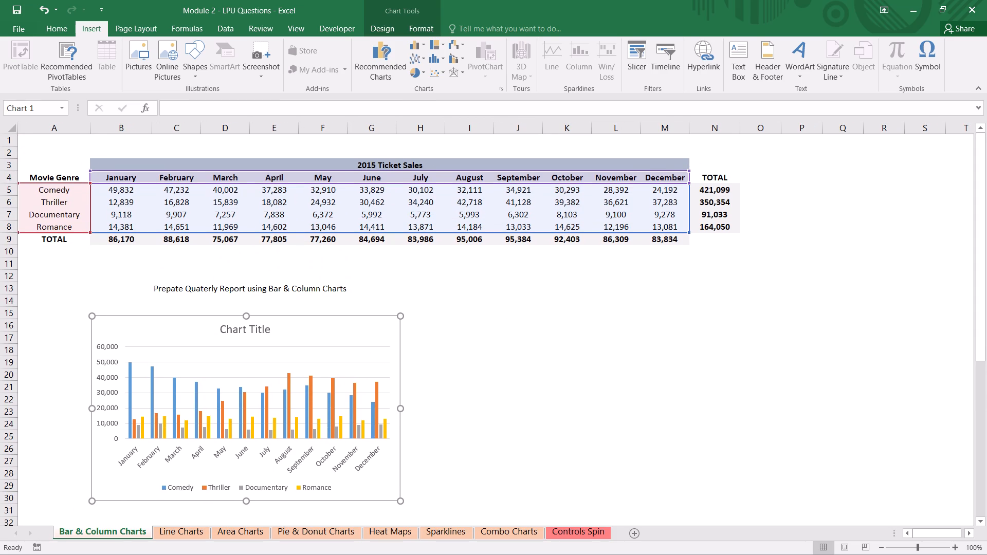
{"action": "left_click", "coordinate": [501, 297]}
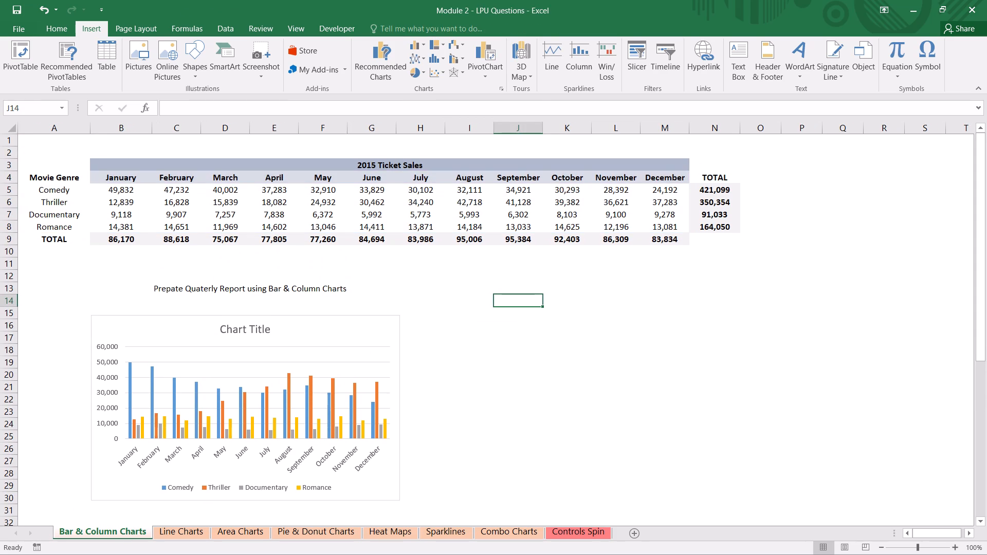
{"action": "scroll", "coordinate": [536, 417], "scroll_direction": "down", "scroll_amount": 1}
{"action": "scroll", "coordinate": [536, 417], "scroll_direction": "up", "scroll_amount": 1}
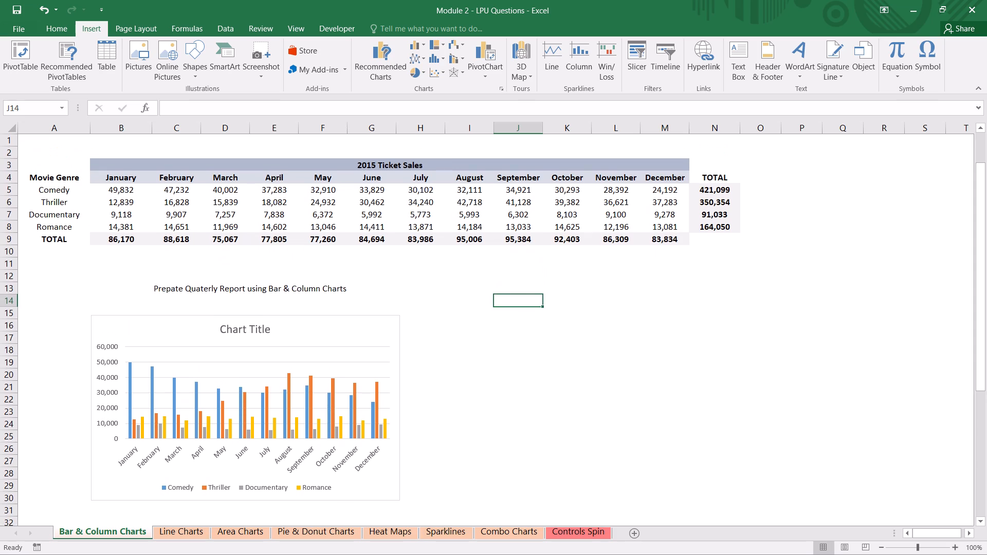
Save the Module 2 workbook, and close it along with the Data Specialist folder window.
{"action": "key", "text": "ctrl+s"}
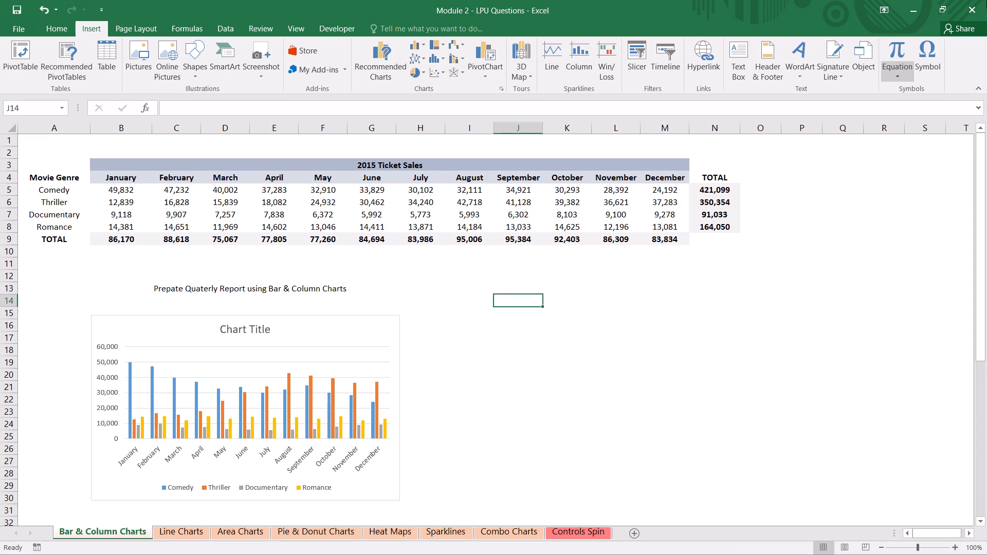
{"action": "left_click", "coordinate": [986, 0]}
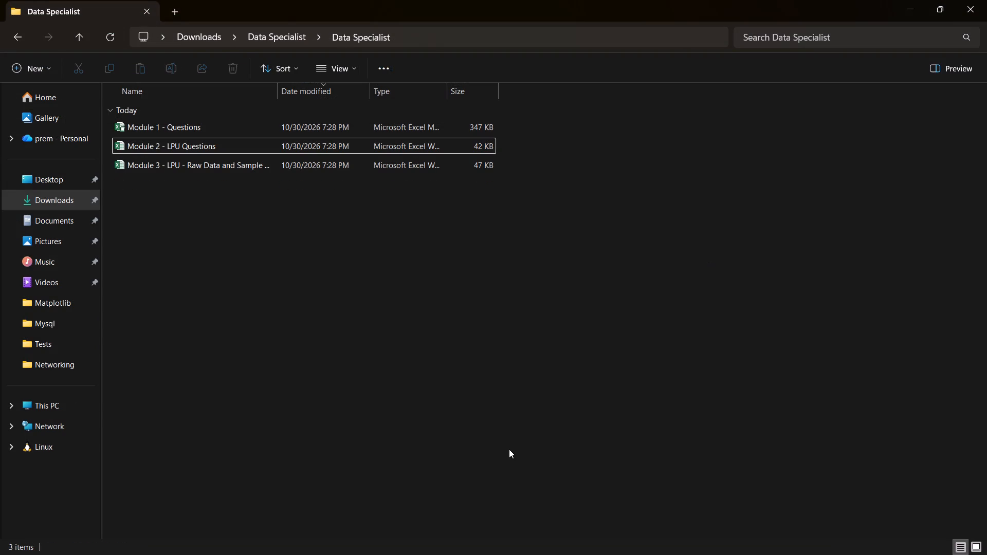
{"action": "left_click", "coordinate": [986, 1]}
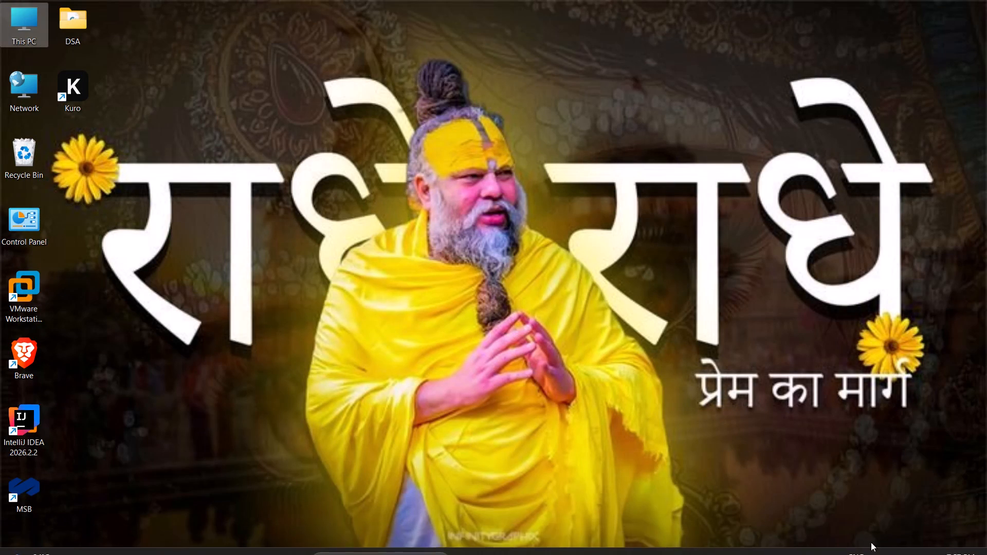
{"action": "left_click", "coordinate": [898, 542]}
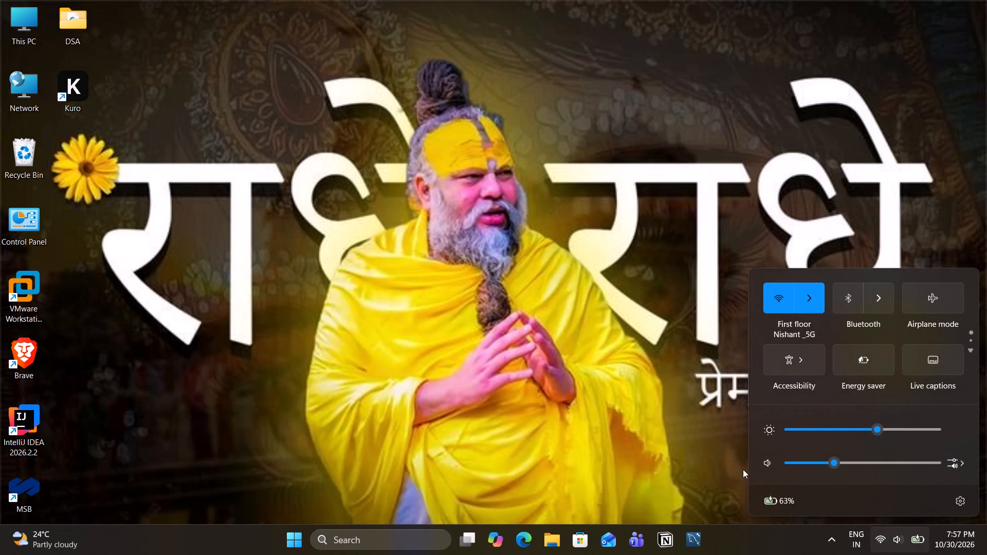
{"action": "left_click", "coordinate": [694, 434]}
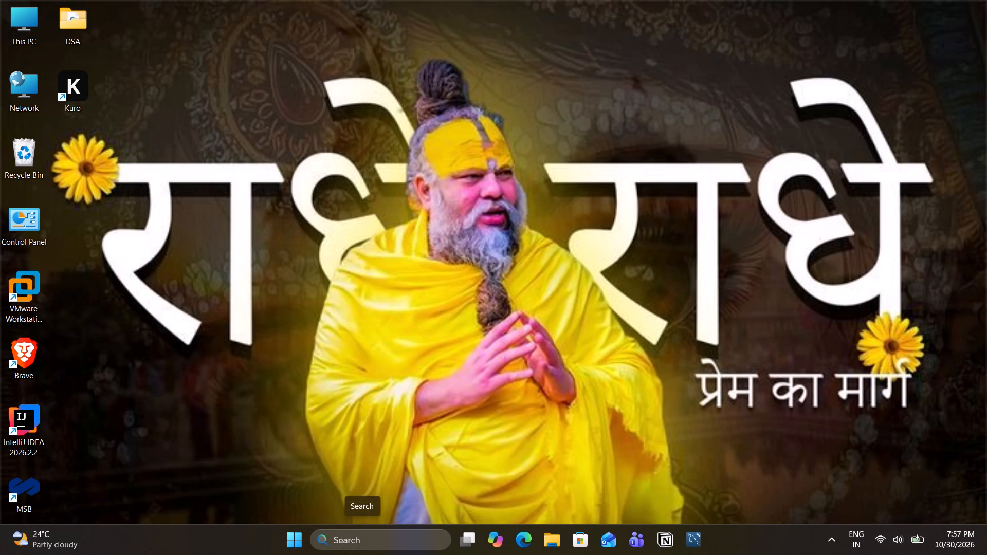
Open the Brave browser from the recent searches.
{"action": "left_click", "coordinate": [362, 540]}
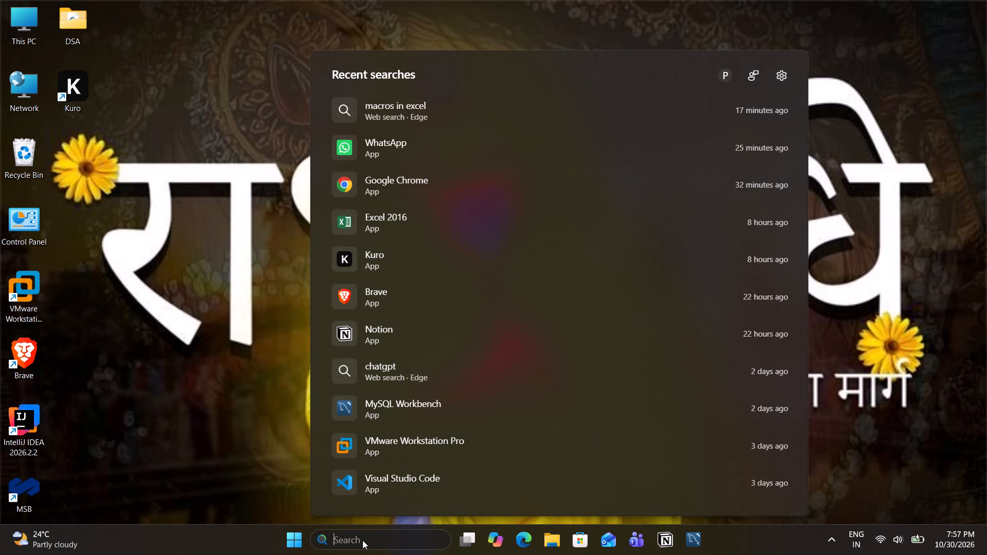
{"action": "left_click", "coordinate": [365, 306]}
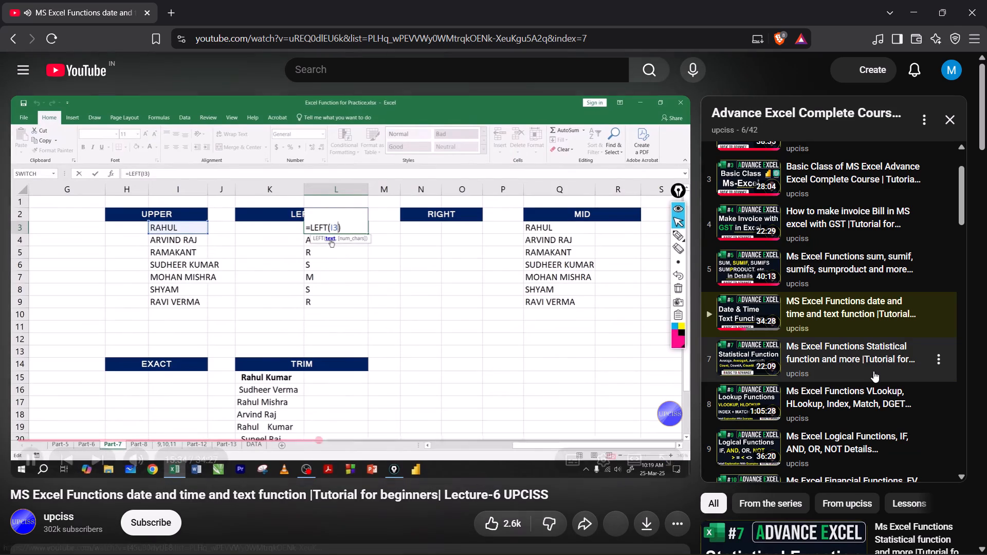
Look through the lecture list of the Advance Excel Complete Course playlist on YouTube.
{"action": "scroll", "coordinate": [873, 371], "scroll_direction": "down", "scroll_amount": 2}
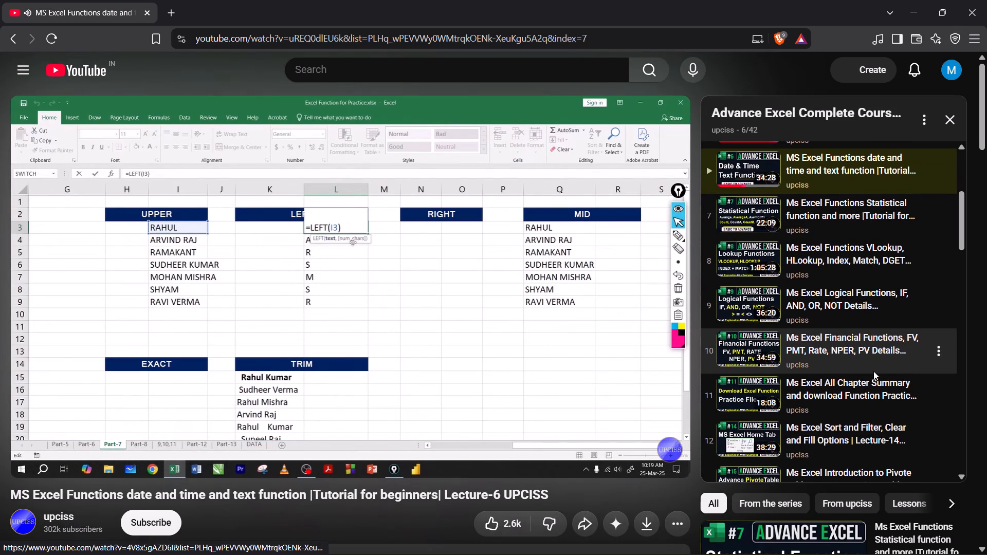
{"action": "scroll", "coordinate": [873, 371], "scroll_direction": "down", "scroll_amount": 7}
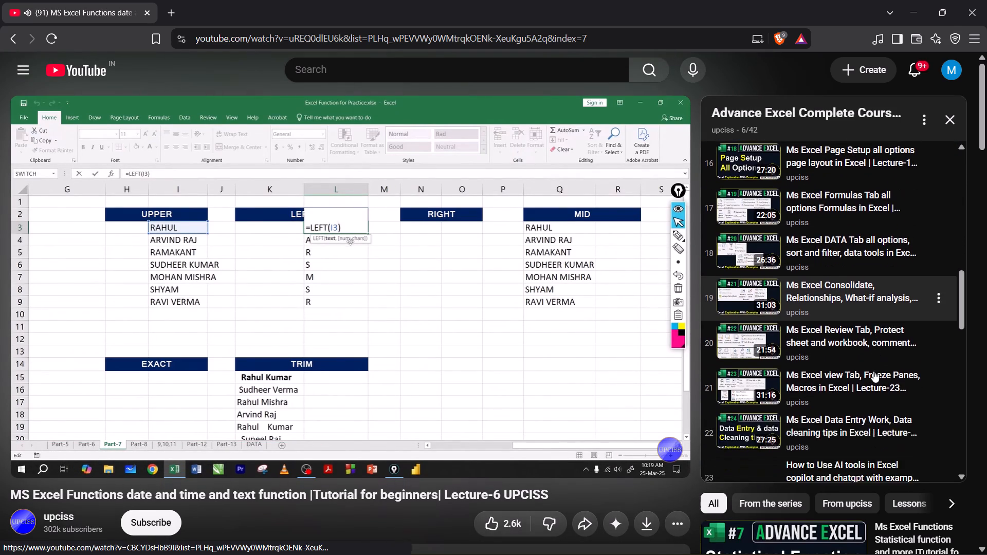
{"action": "scroll", "coordinate": [873, 371], "scroll_direction": "down", "scroll_amount": 3}
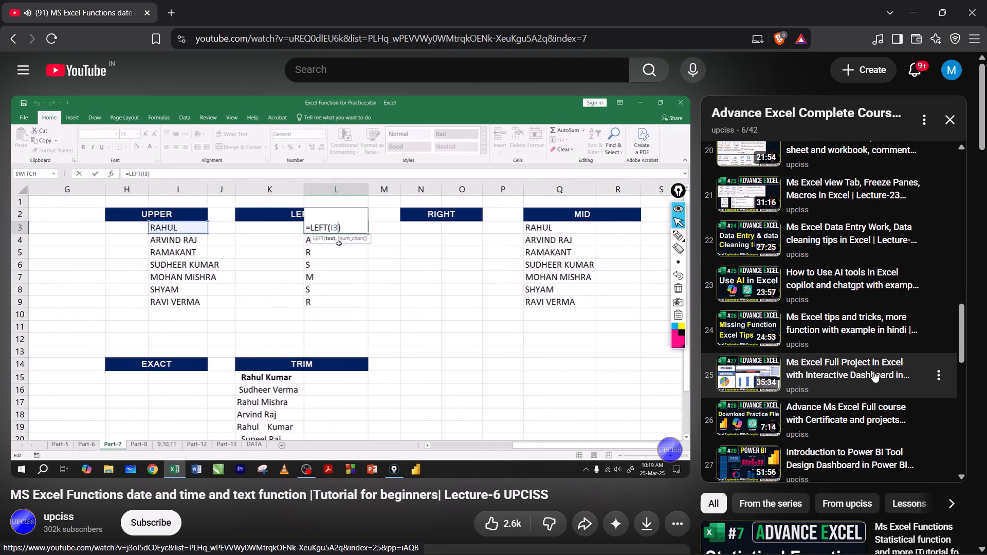
{"action": "scroll", "coordinate": [873, 371], "scroll_direction": "down", "scroll_amount": 3}
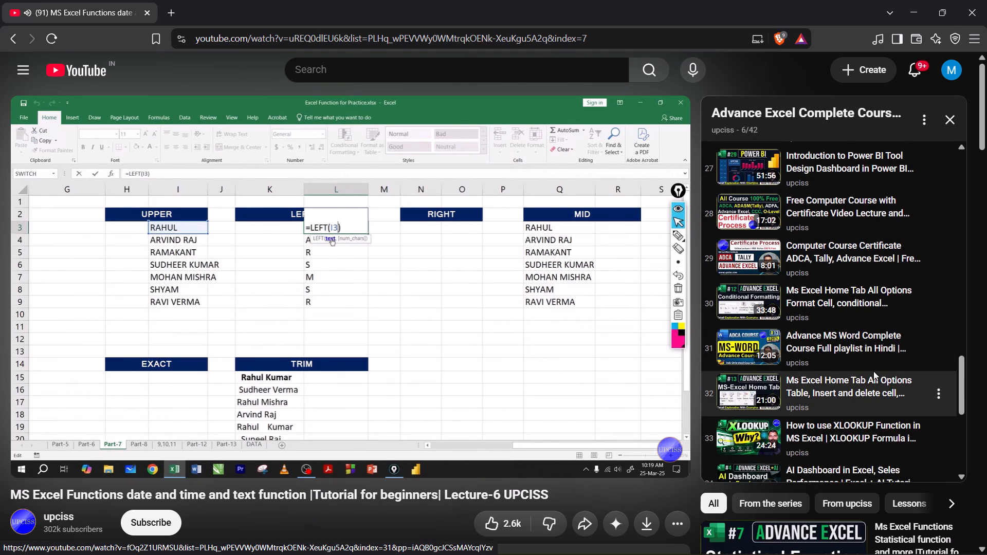
{"action": "scroll", "coordinate": [873, 371], "scroll_direction": "down", "scroll_amount": 4}
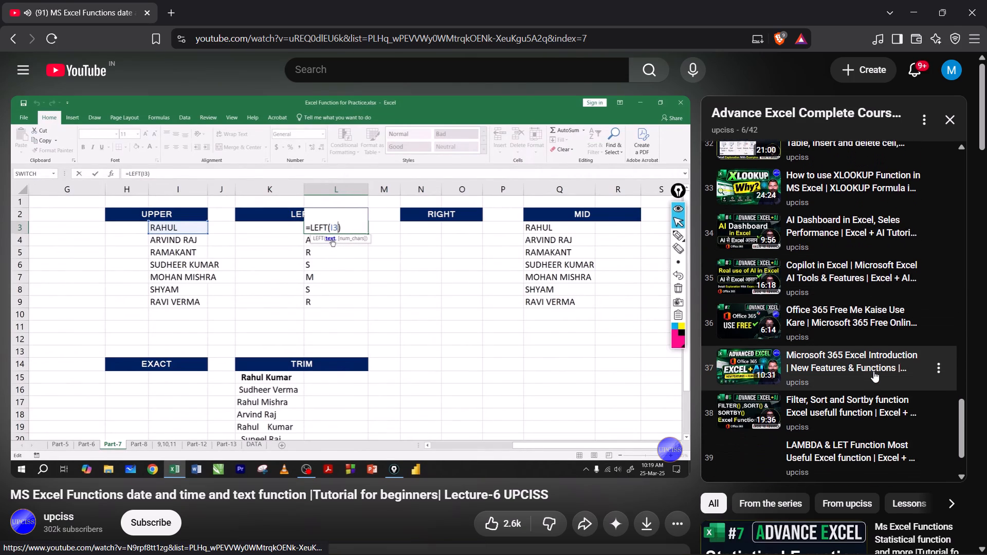
{"action": "scroll", "coordinate": [873, 371], "scroll_direction": "down", "scroll_amount": 1}
{"action": "scroll", "coordinate": [873, 371], "scroll_direction": "up", "scroll_amount": 4}
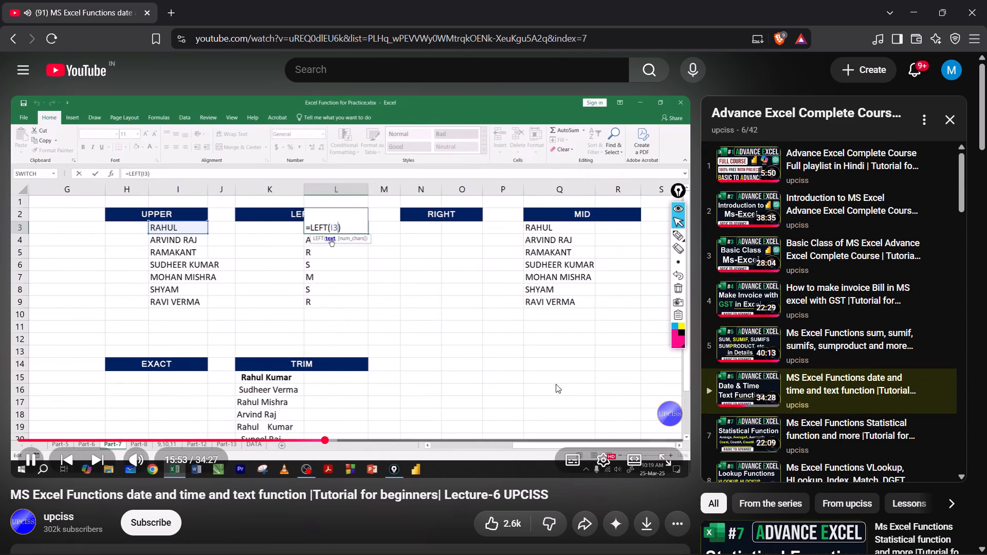